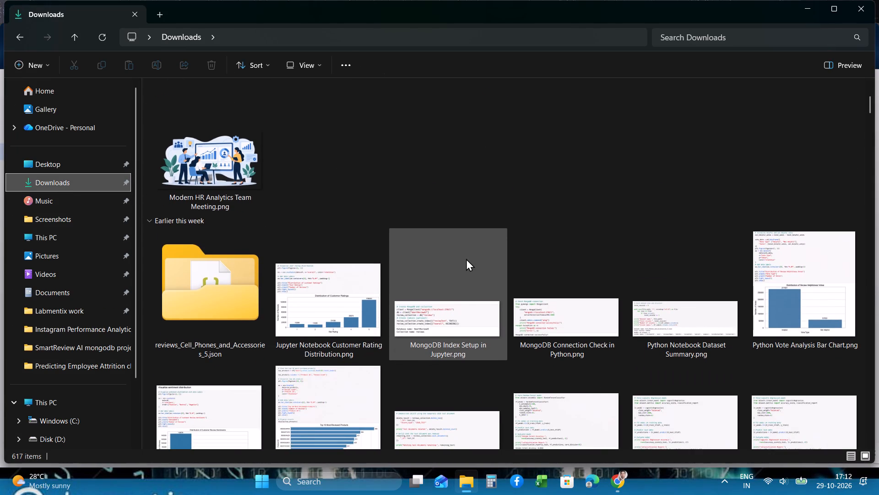
Open the Word document FirstPage.docx from the Downloads folder.
scroll(466, 258, "down", 2)
scroll(596, 287, "down", 2)
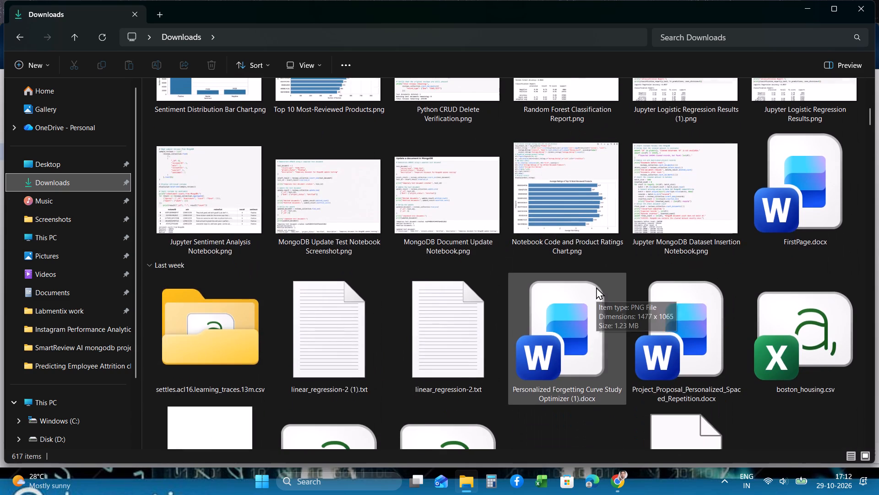
scroll(596, 287, "down", 1)
double_click(788, 209)
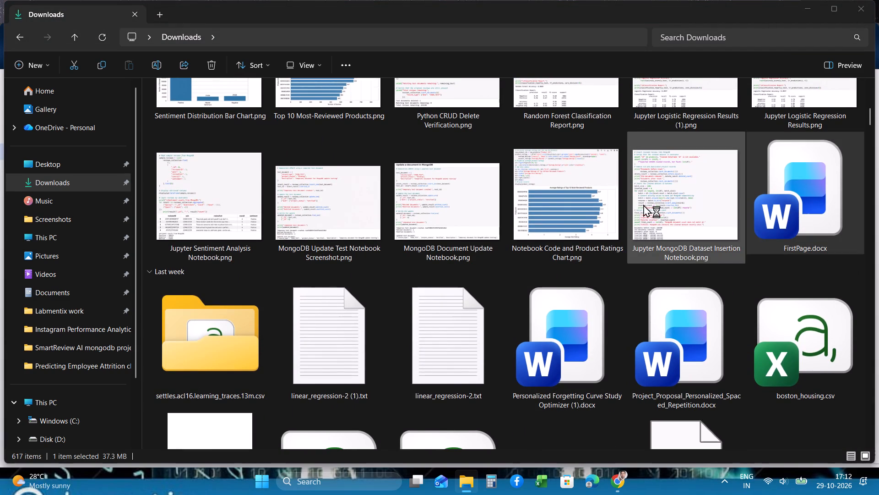
Delete the blank page between the cover page and the table of contents.
scroll(497, 242, "down", 1)
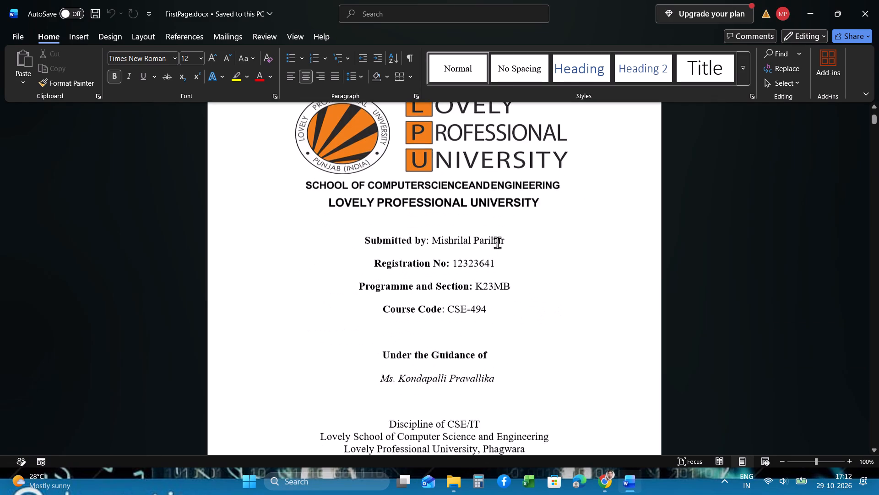
scroll(497, 242, "down", 3)
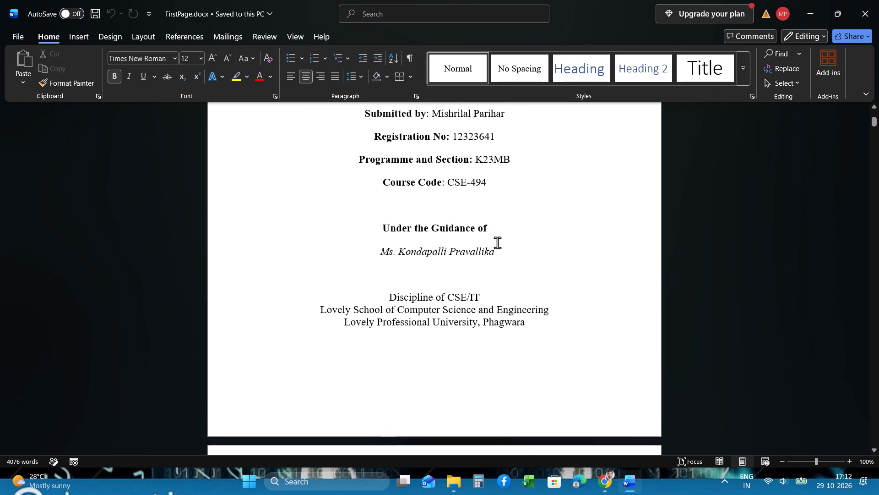
scroll(497, 242, "down", 3)
scroll(497, 242, "up", 1)
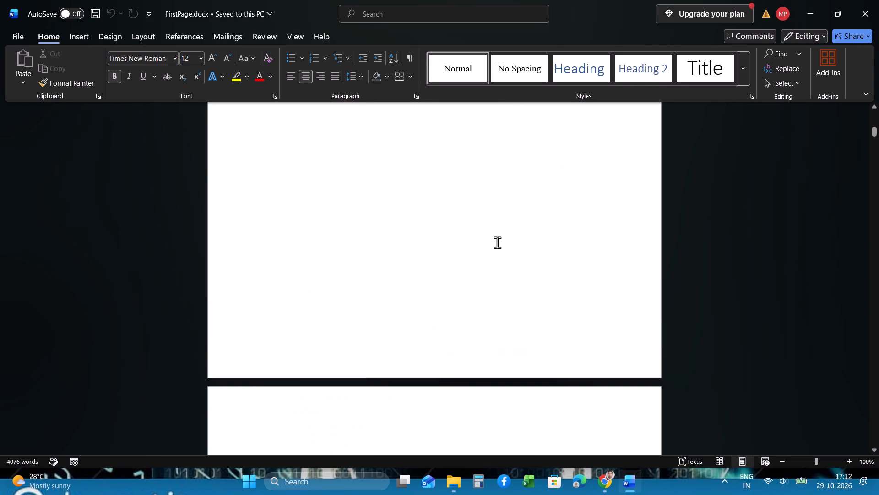
scroll(497, 242, "up", 3)
left_click(409, 387)
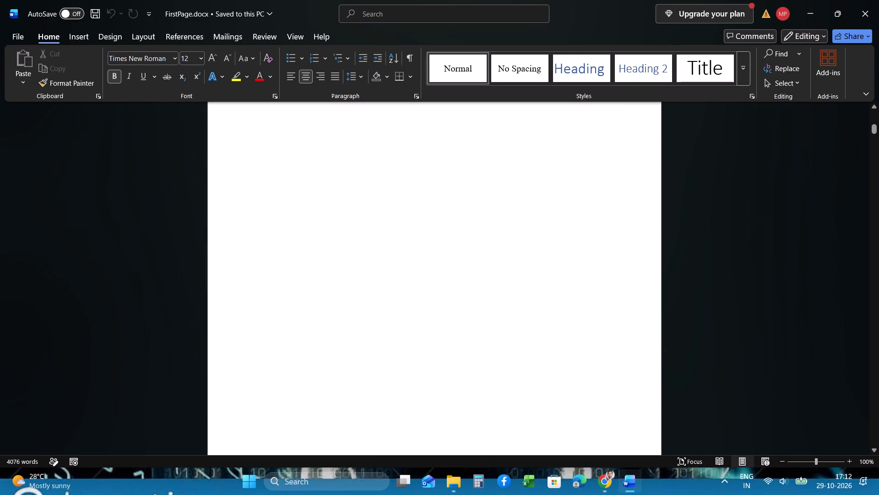
key("BackSpace")
key("BackSpace")
Review the table of contents and the opening sections from the abstract up to the objectives.
scroll(409, 387, "down", 1)
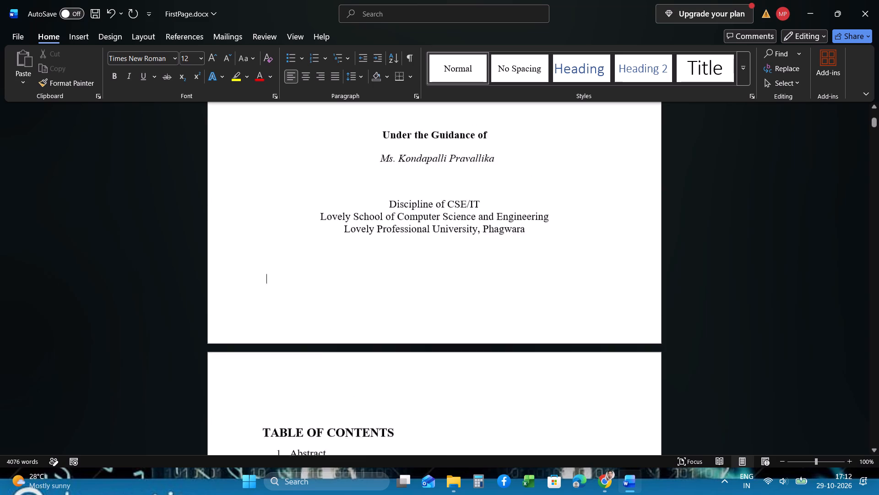
scroll(409, 387, "down", 3)
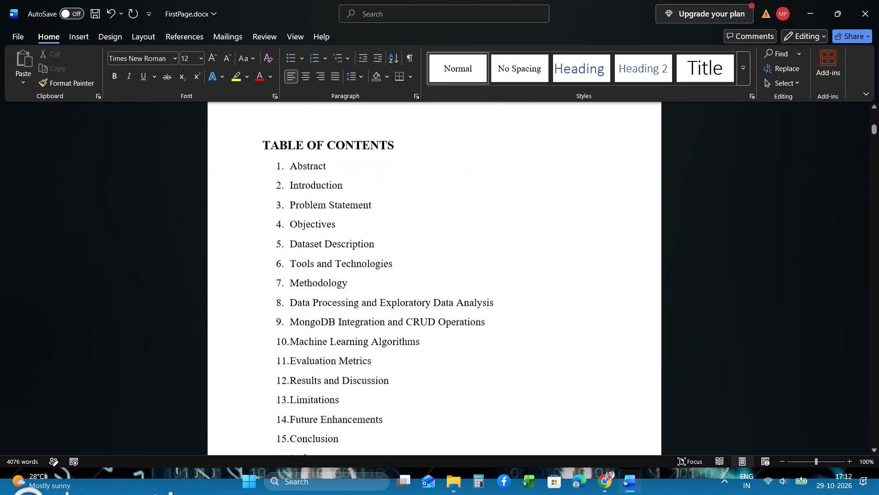
scroll(409, 387, "down", 6)
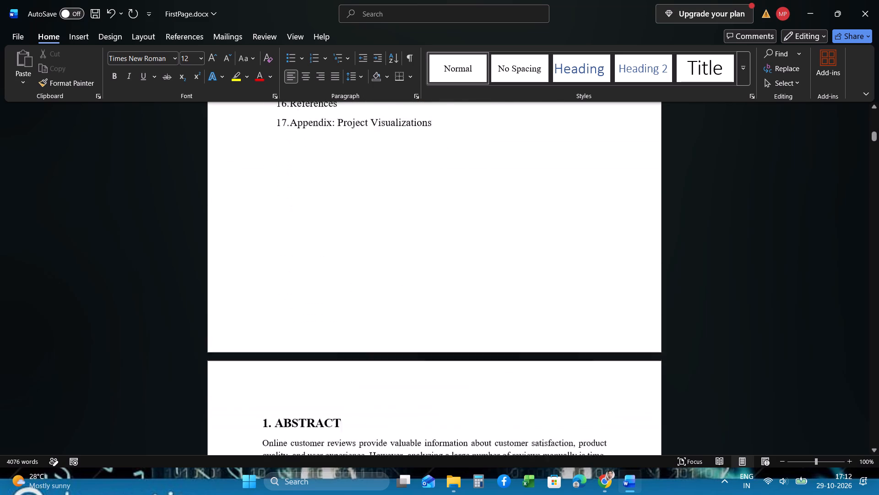
scroll(409, 387, "down", 10)
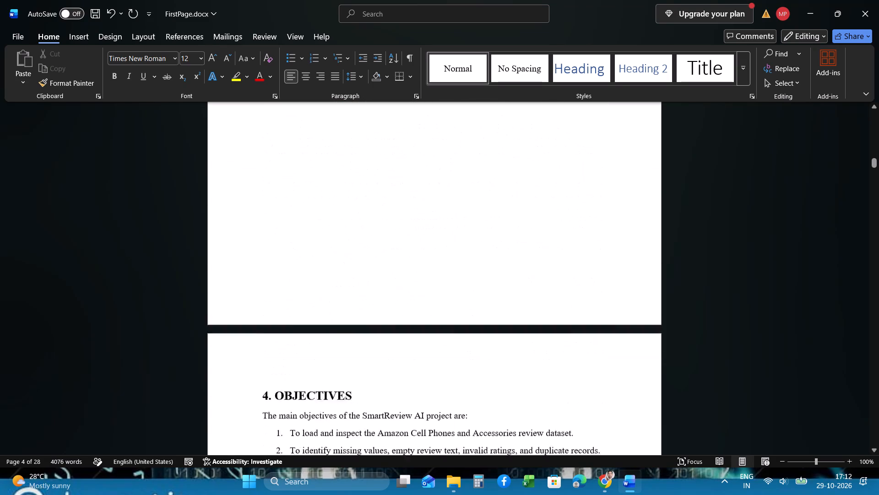
Review the objectives, dataset description, tools and technologies, and methodology sections of the report.
scroll(409, 387, "down", 8)
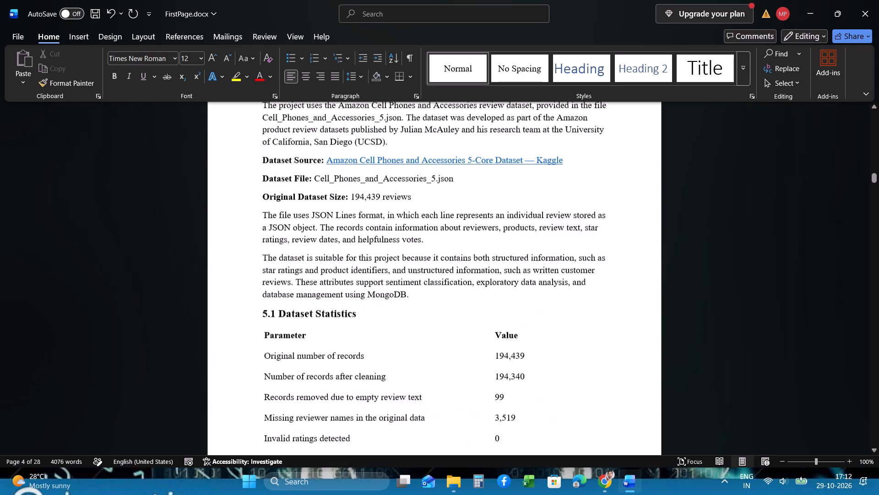
scroll(409, 387, "down", 6)
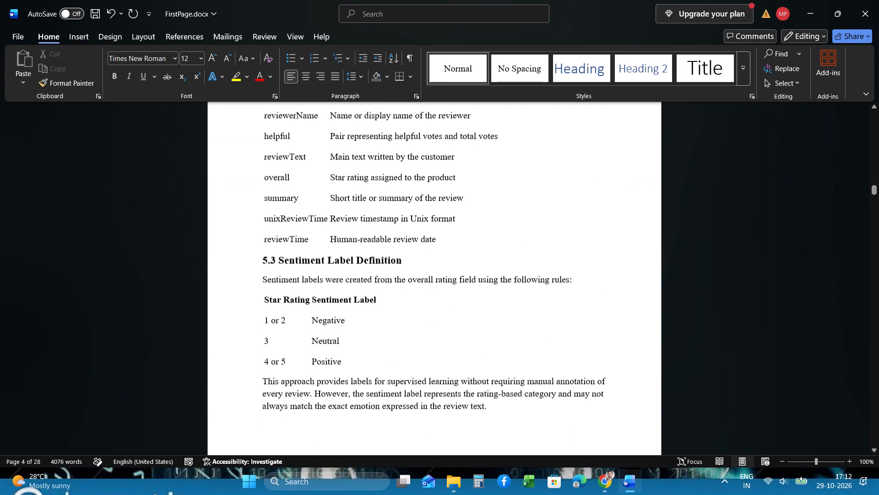
scroll(409, 387, "down", 9)
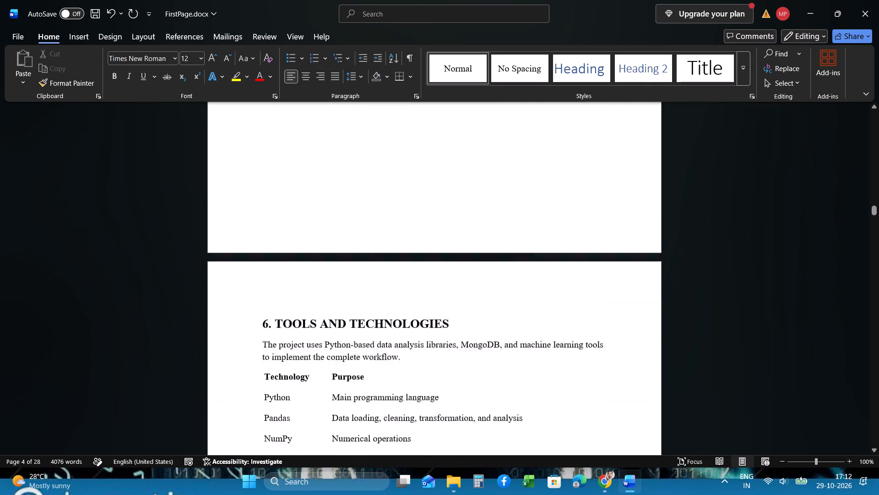
scroll(409, 387, "down", 6)
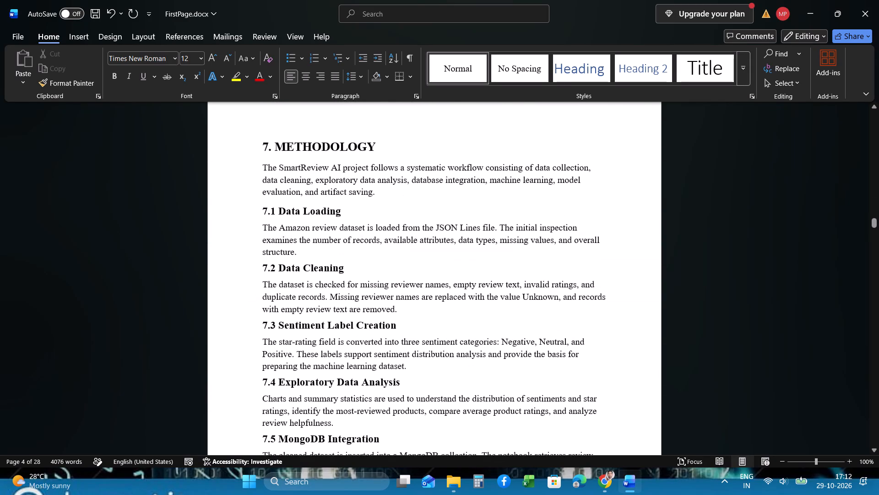
scroll(409, 387, "down", 4)
Examine section 8 on data cleaning, sentiment distribution and star ratings, through the Figure 5 most-reviewed products chart.
scroll(409, 387, "down", 2)
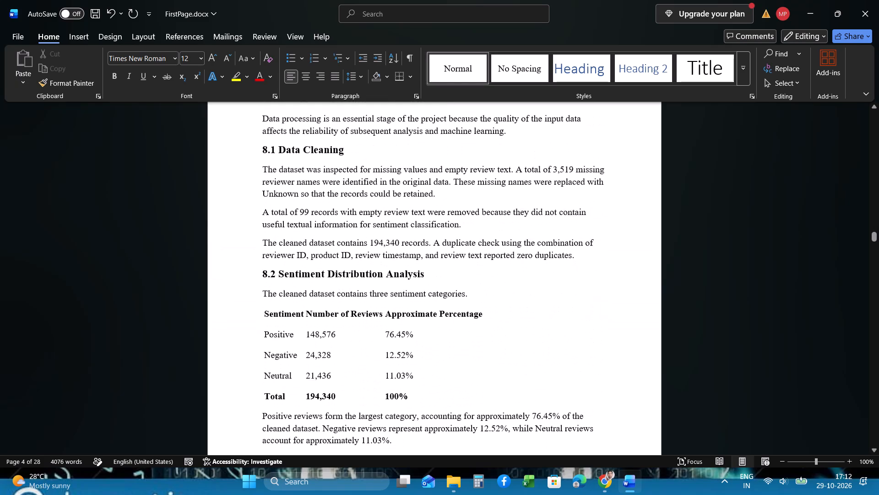
scroll(409, 387, "down", 7)
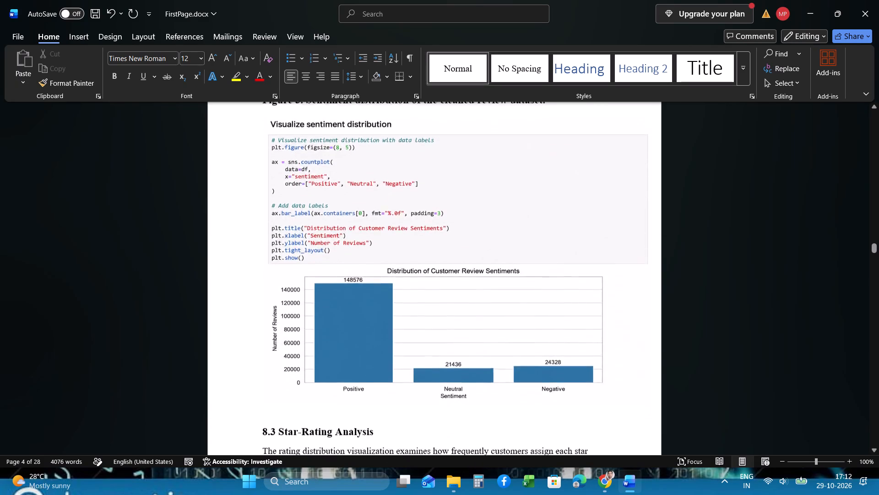
scroll(409, 387, "down", 1)
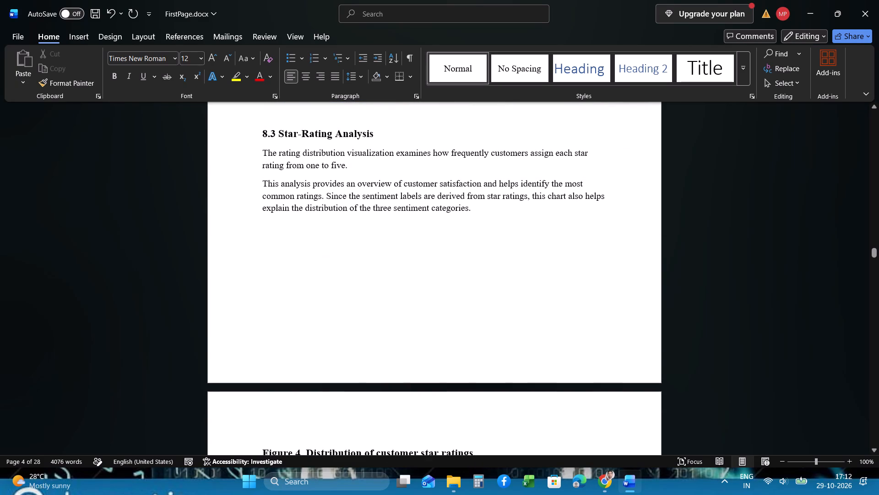
scroll(409, 387, "down", 3)
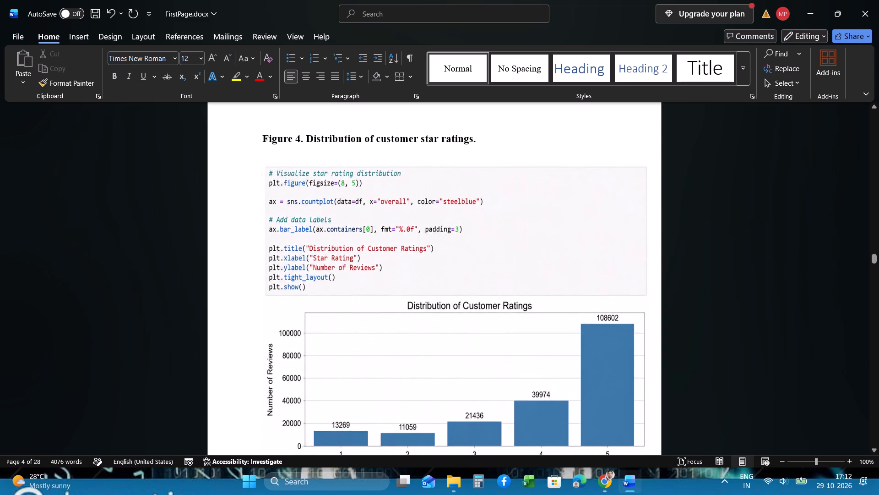
scroll(409, 387, "down", 4)
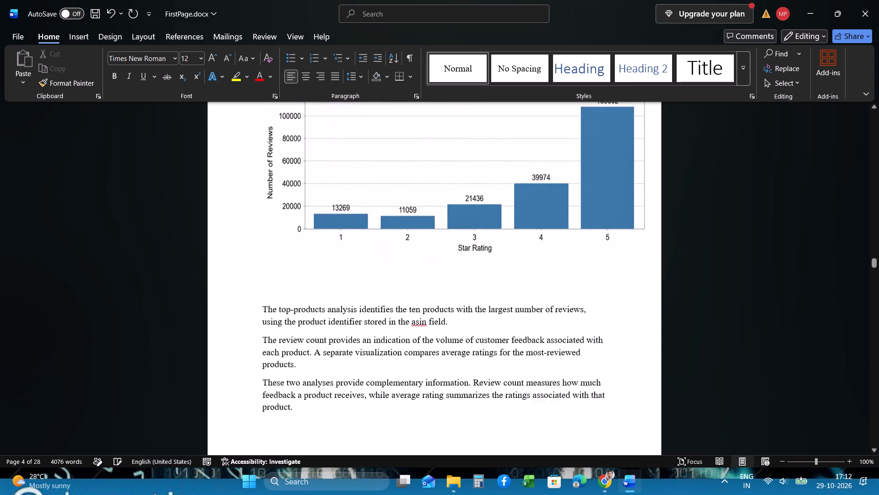
scroll(409, 387, "down", 5)
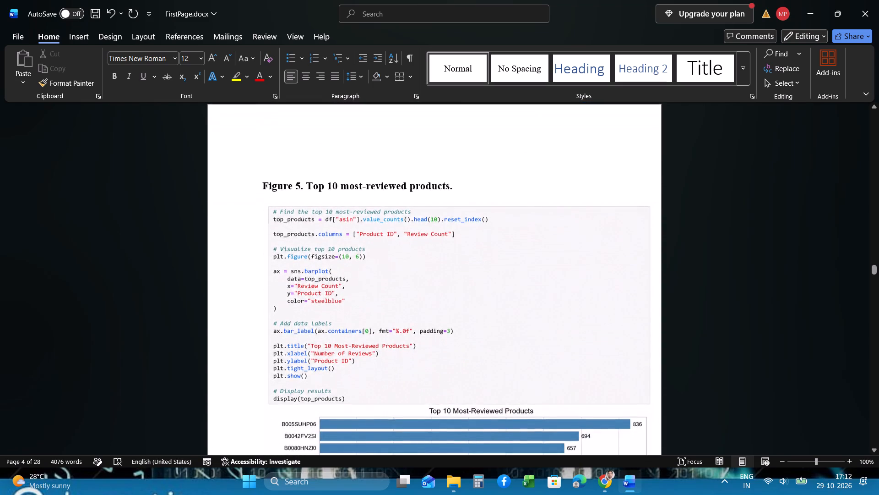
scroll(409, 387, "down", 4)
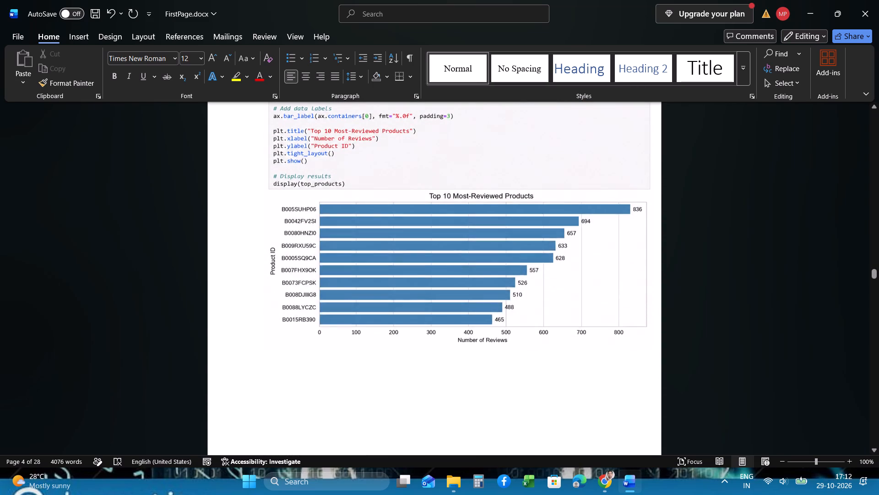
Check the layout of Figures 5 to 7 and the summary of exploratory analysis in section 8.6.
scroll(409, 387, "up", 1)
scroll(409, 387, "down", 1)
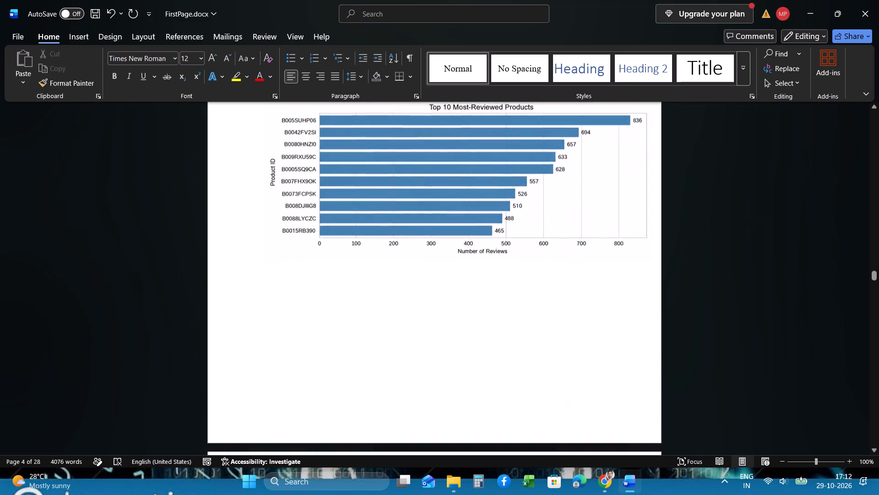
scroll(409, 387, "down", 5)
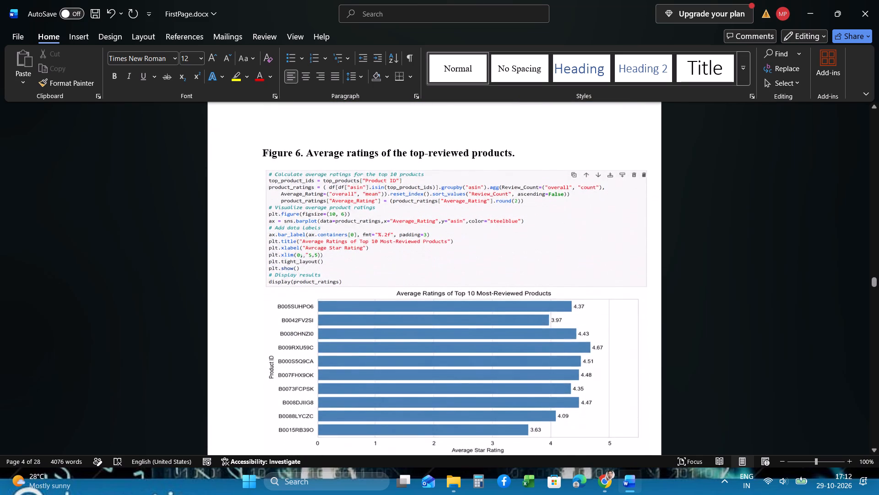
scroll(409, 387, "down", 2)
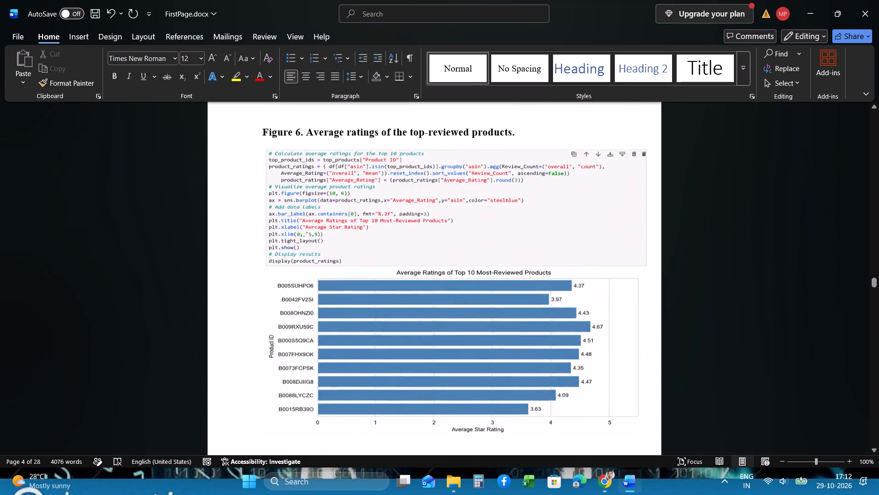
scroll(409, 387, "down", 2)
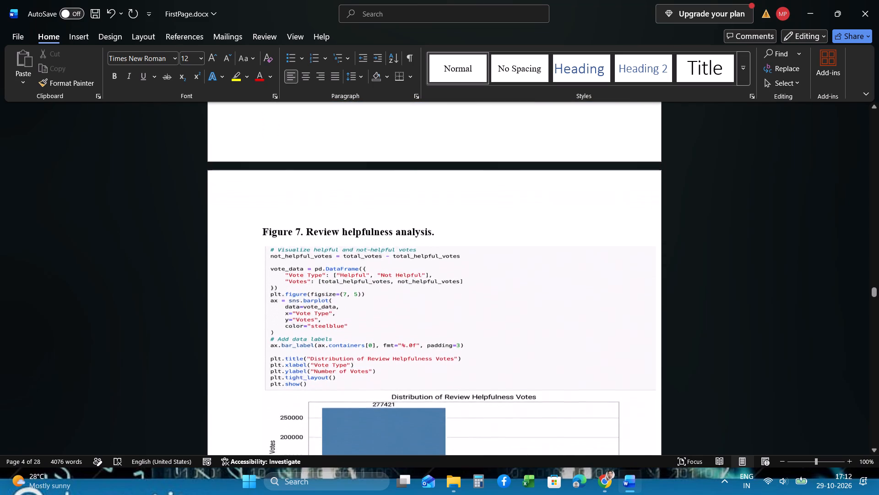
scroll(409, 387, "down", 3)
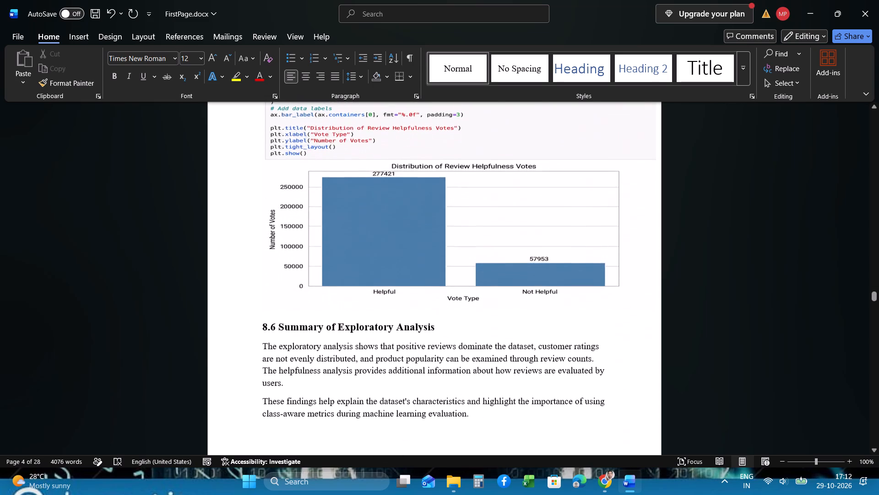
Review section 9 on MongoDB integration, including its code screenshots and the CRUD verification table.
scroll(409, 387, "down", 4)
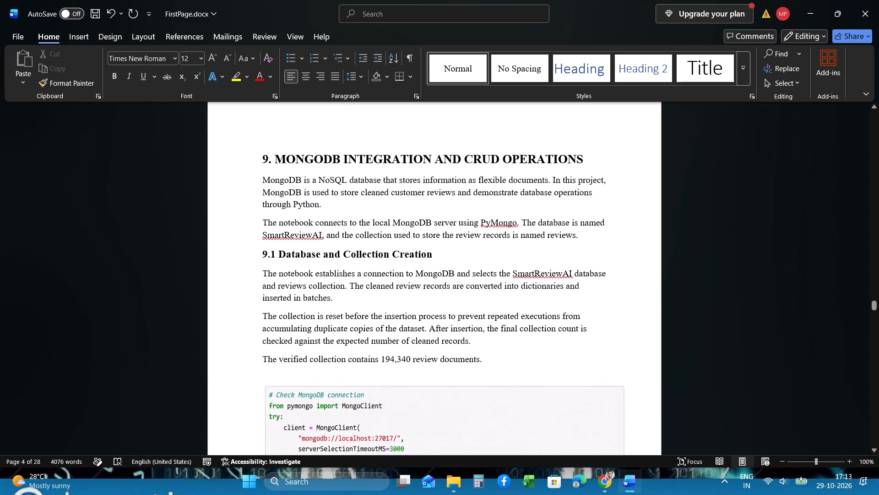
scroll(409, 387, "down", 5)
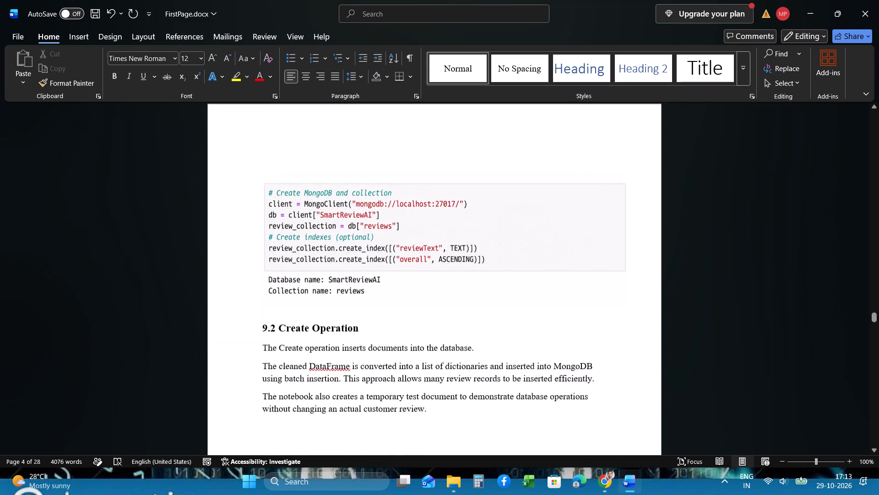
scroll(409, 387, "down", 6)
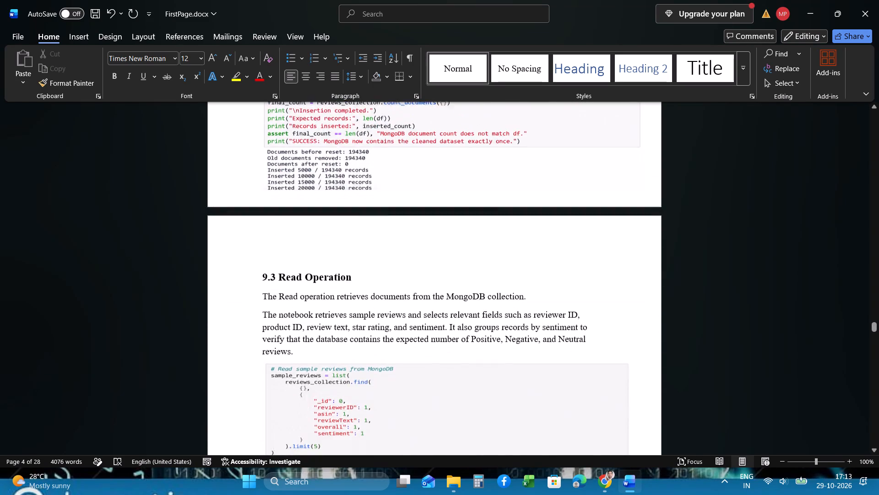
scroll(409, 387, "down", 6)
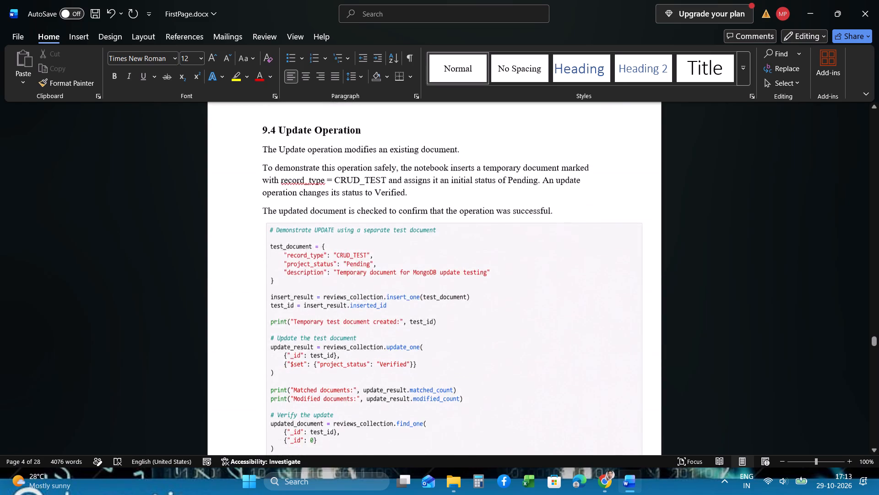
scroll(409, 387, "down", 6)
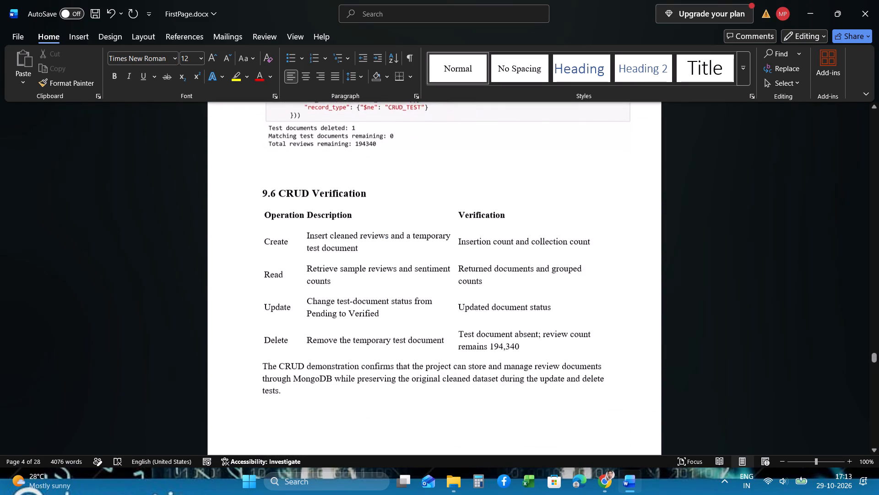
Review the model evaluation section and the results and discussion section, including the model comparison table.
scroll(409, 387, "down", 5)
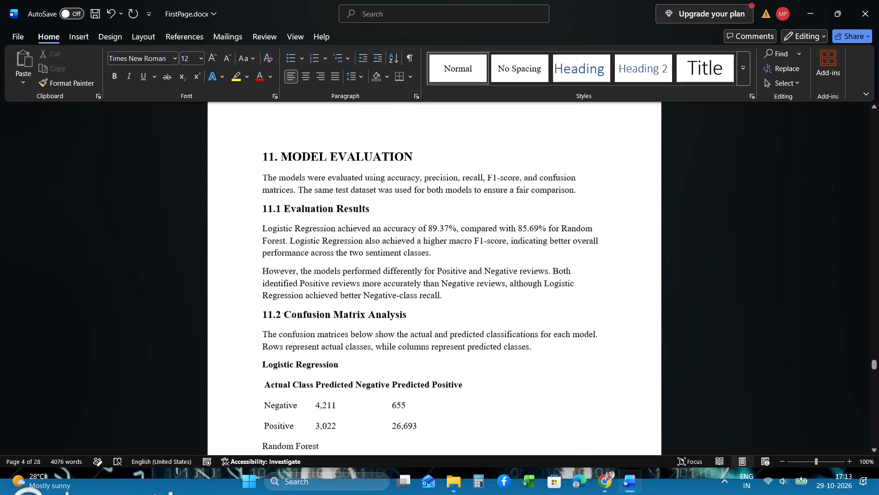
scroll(409, 387, "down", 4)
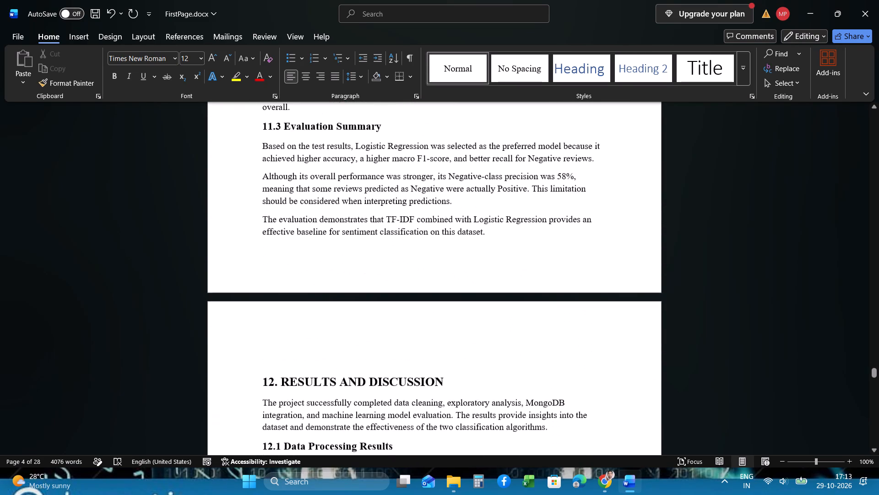
scroll(409, 387, "down", 4)
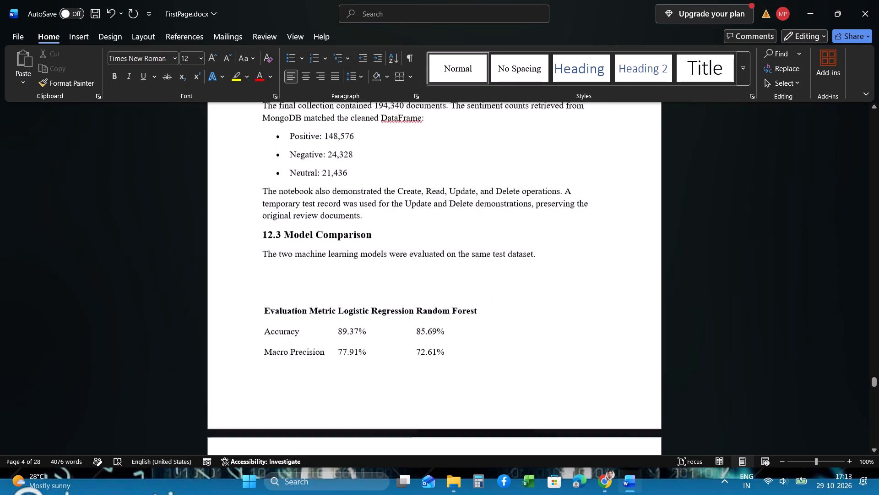
scroll(409, 387, "down", 2)
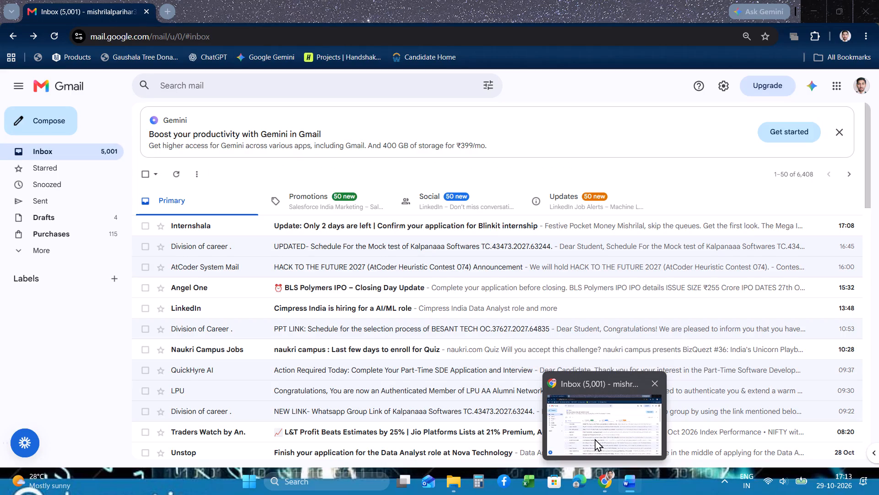
Switch to File Explorer and open the SmartReview AI mongodb project folder inside projects on Disk (D:).
left_click(451, 441)
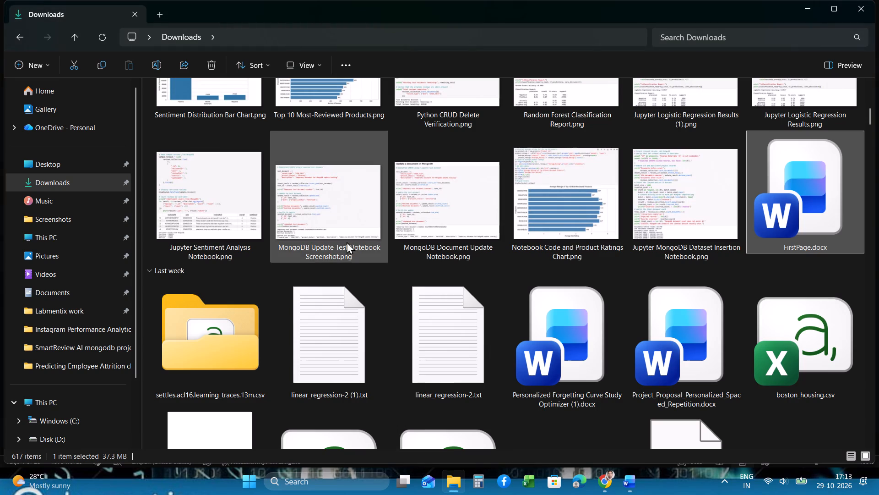
left_click(83, 434)
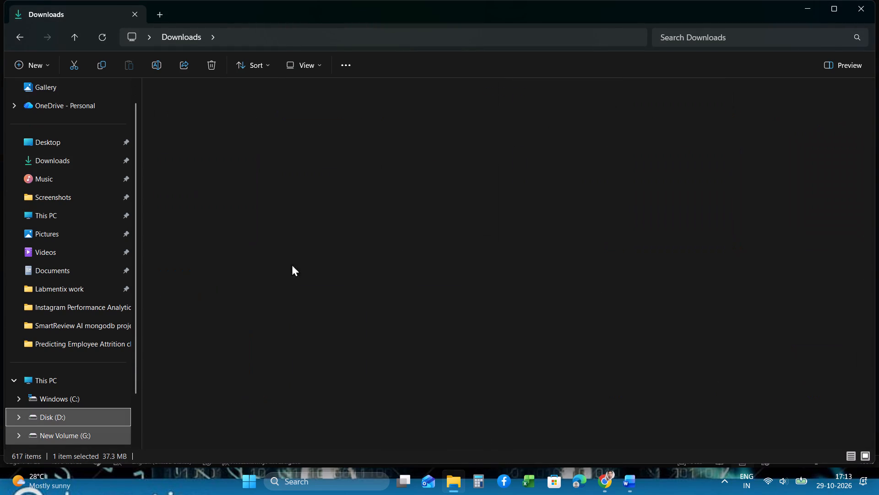
double_click(556, 234)
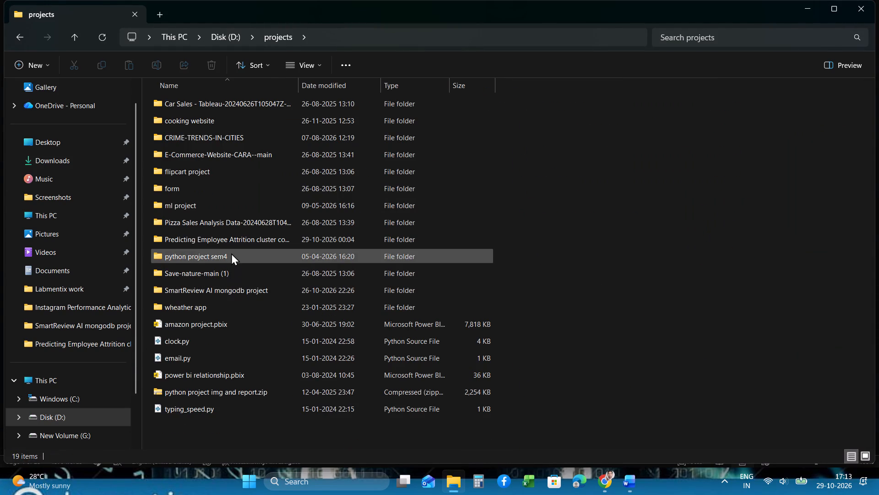
double_click(233, 288)
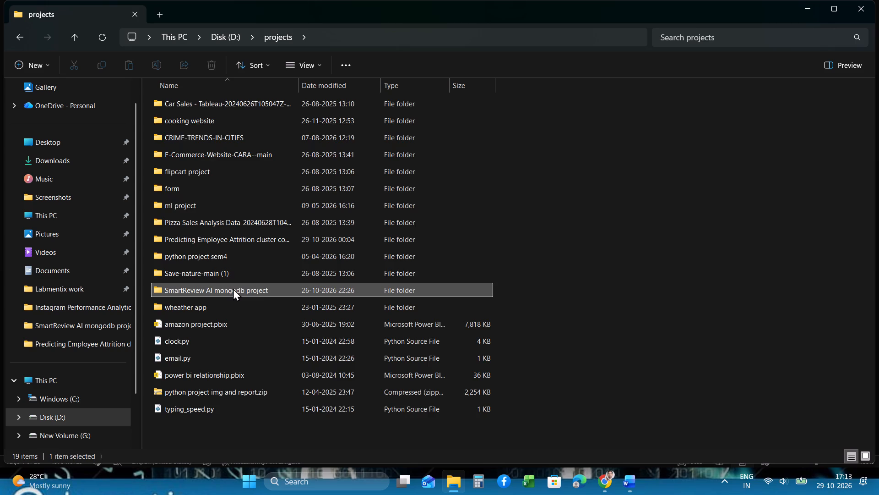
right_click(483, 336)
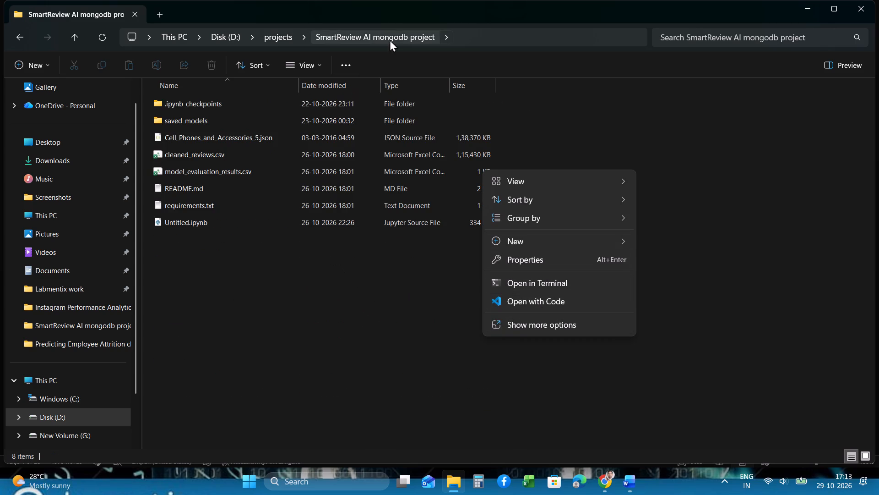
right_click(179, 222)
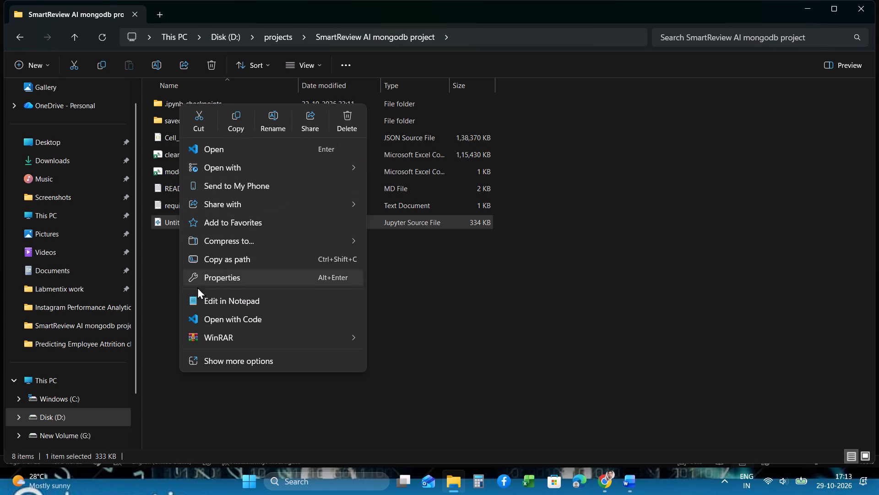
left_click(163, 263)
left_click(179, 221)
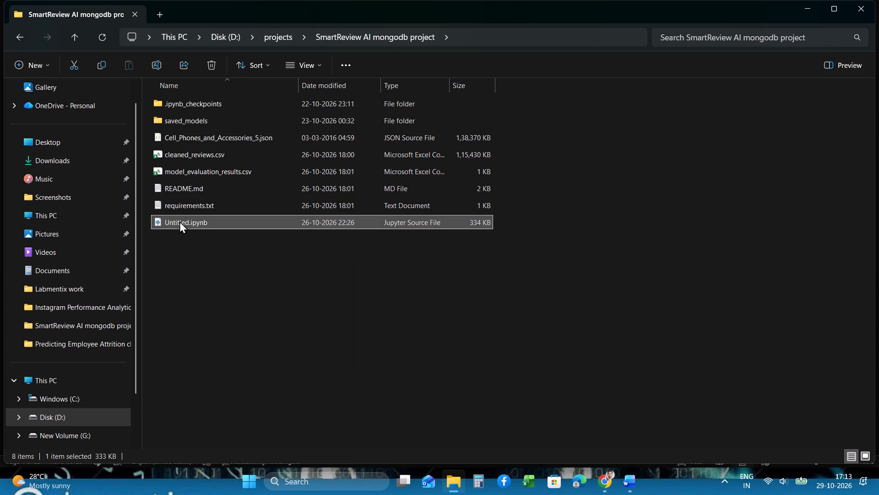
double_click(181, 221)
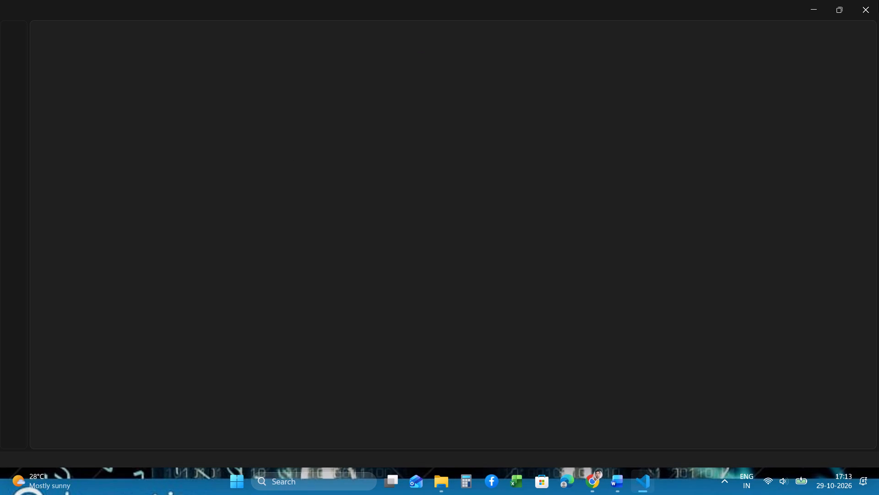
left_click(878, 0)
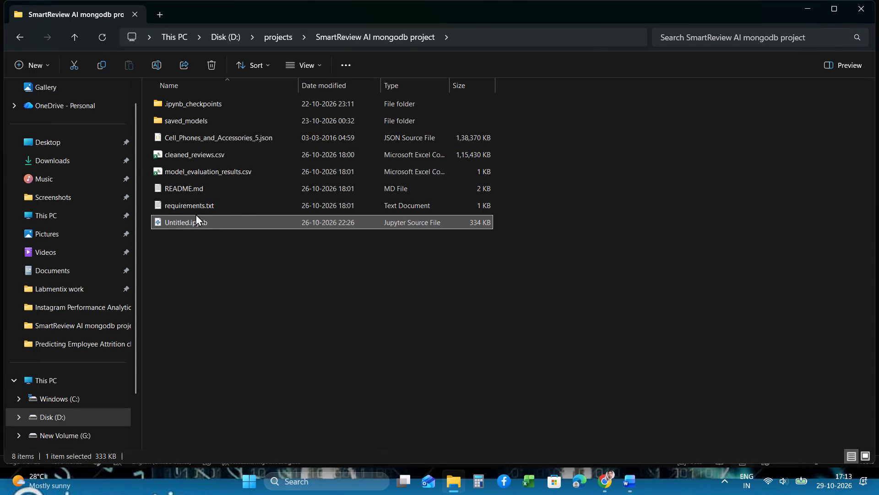
Rename the Untitled.ipynb notebook as SmartReview code notebook, keeping its .ipynb extension.
left_click(171, 221)
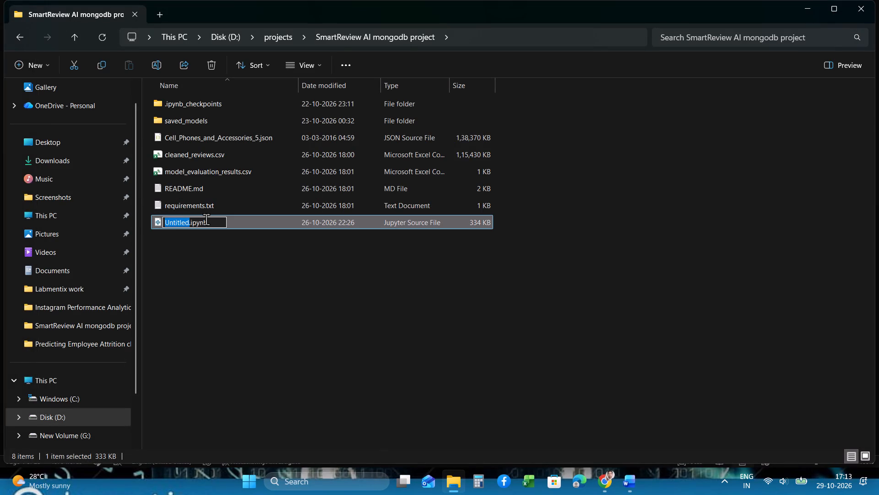
key("BackSpace")
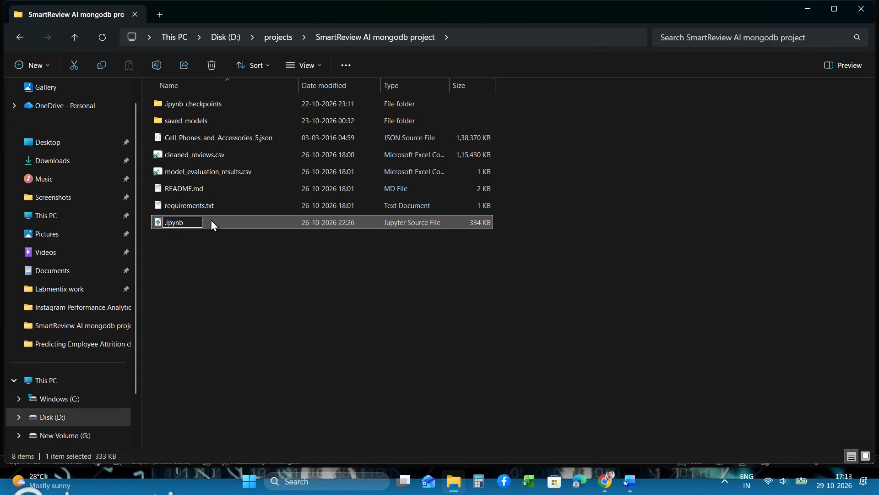
type("Smart")
type("Re")
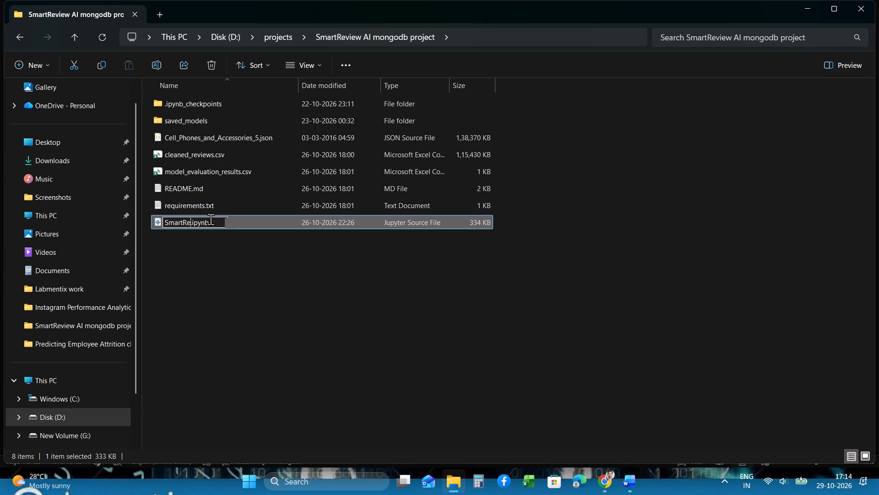
type("view")
key("space")
type("code notebook")
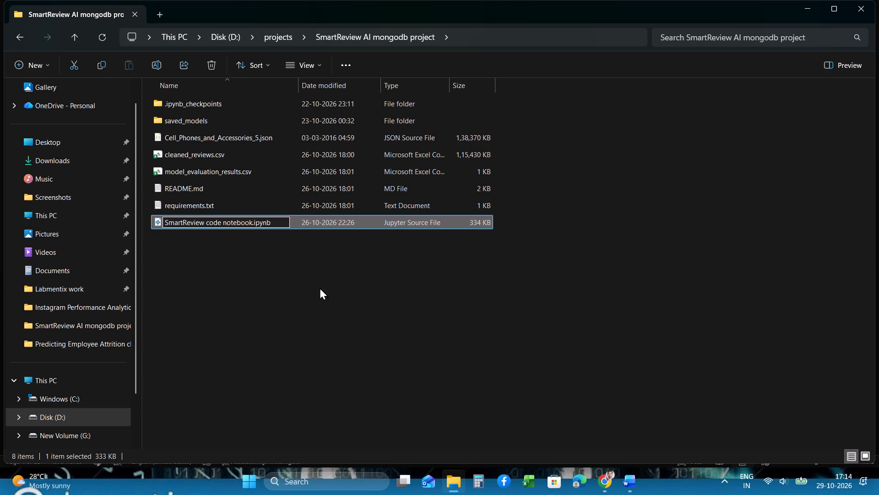
left_click(326, 295)
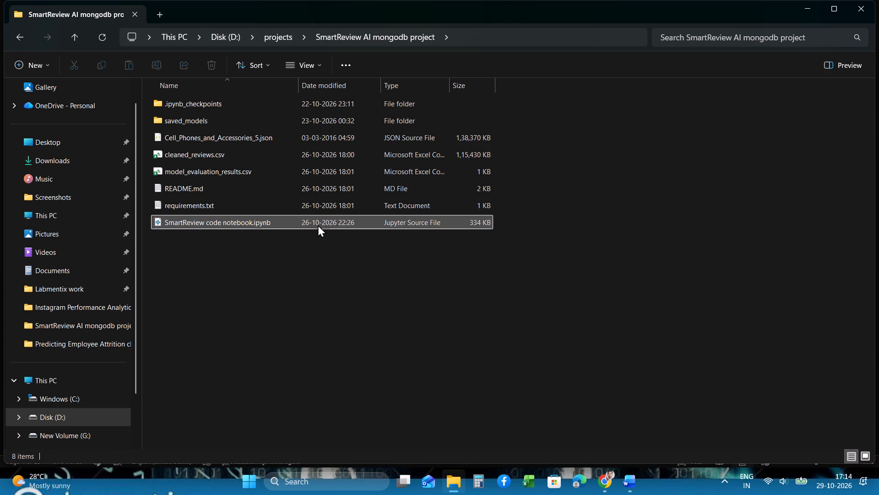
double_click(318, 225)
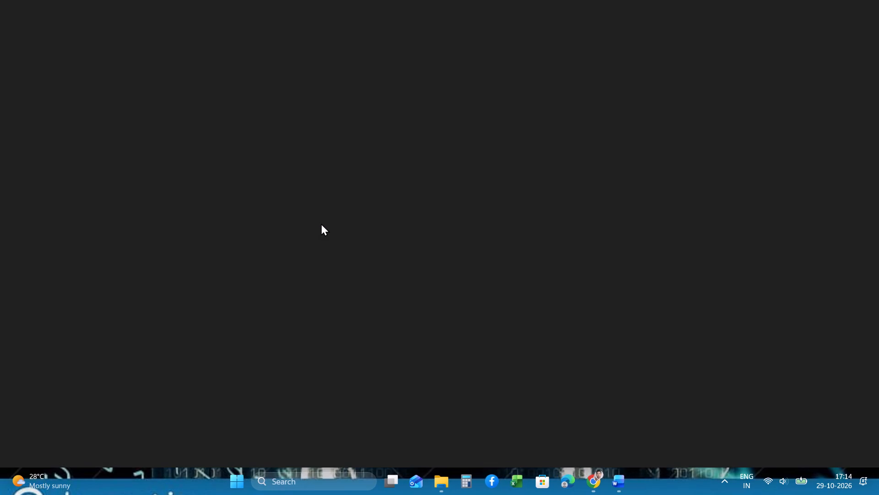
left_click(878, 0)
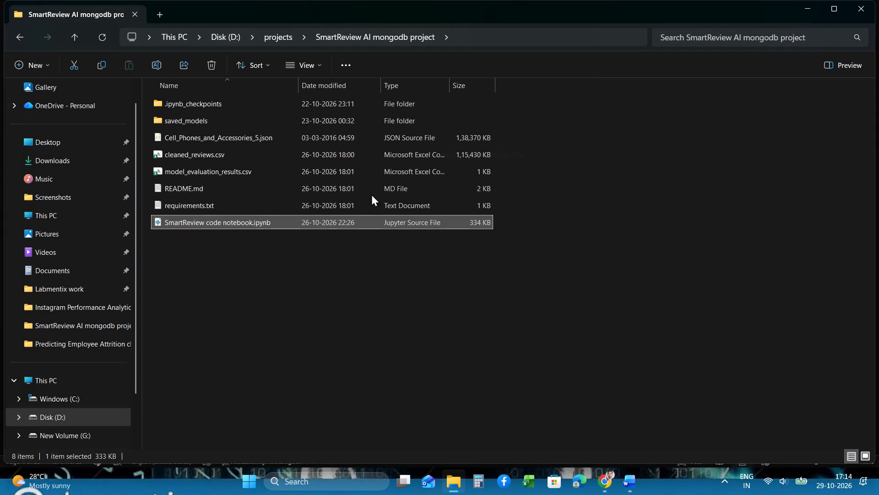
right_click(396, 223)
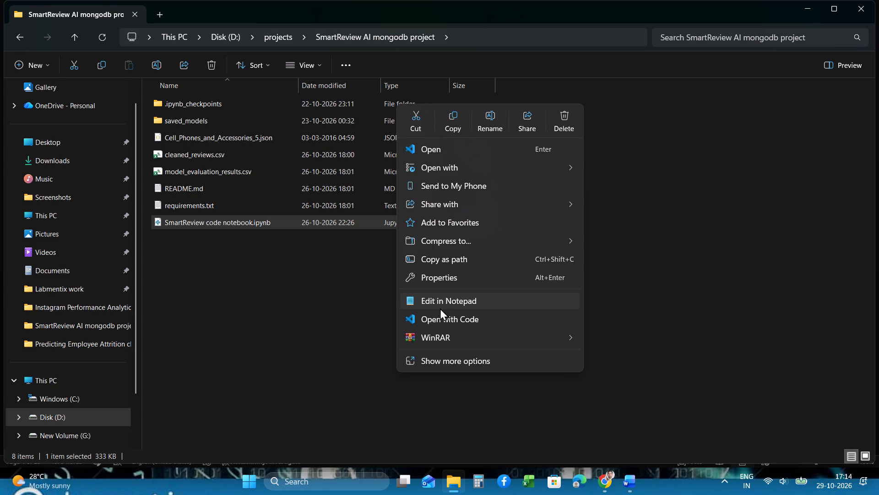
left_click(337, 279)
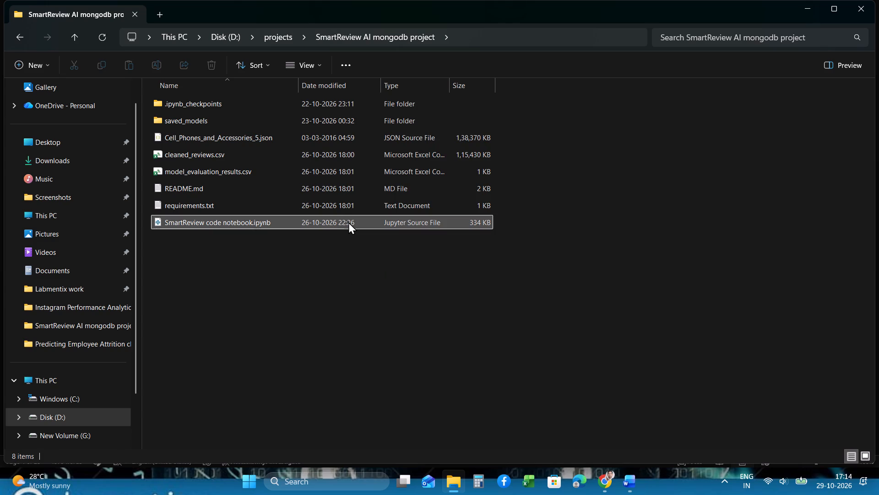
Launch jupyter notebook from a terminal in the project folder and open SmartReview code notebook.ipynb in the browser.
right_click(384, 313)
left_click(410, 258)
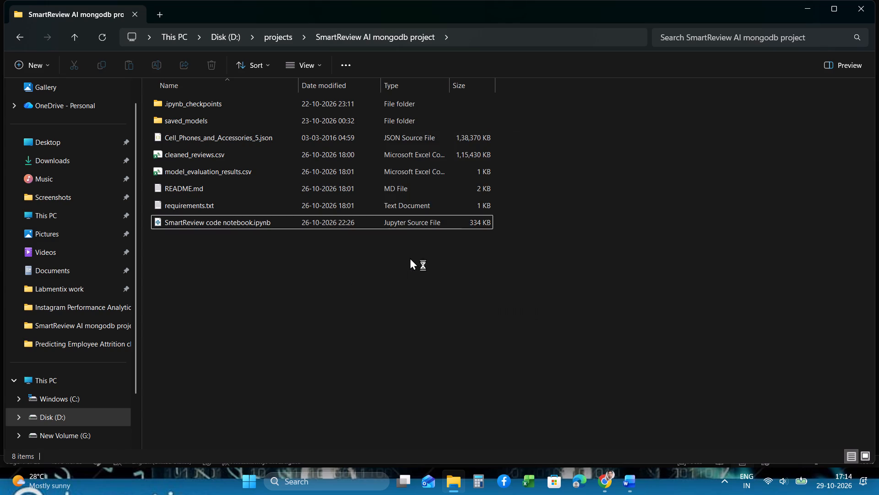
type("jupyte")
type("r note")
type("book")
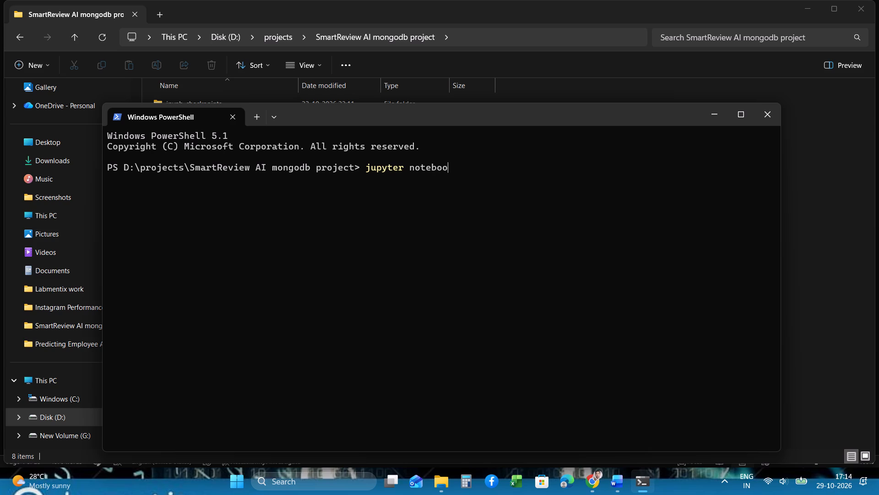
key("Return")
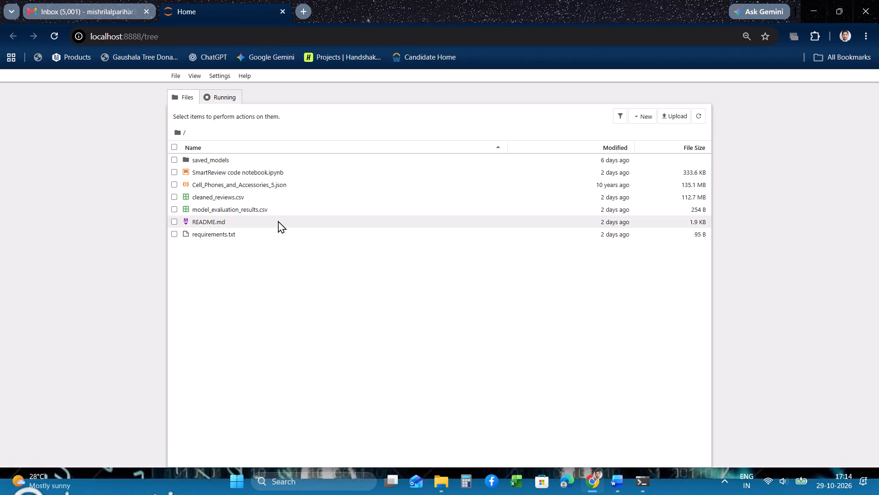
left_click(277, 170)
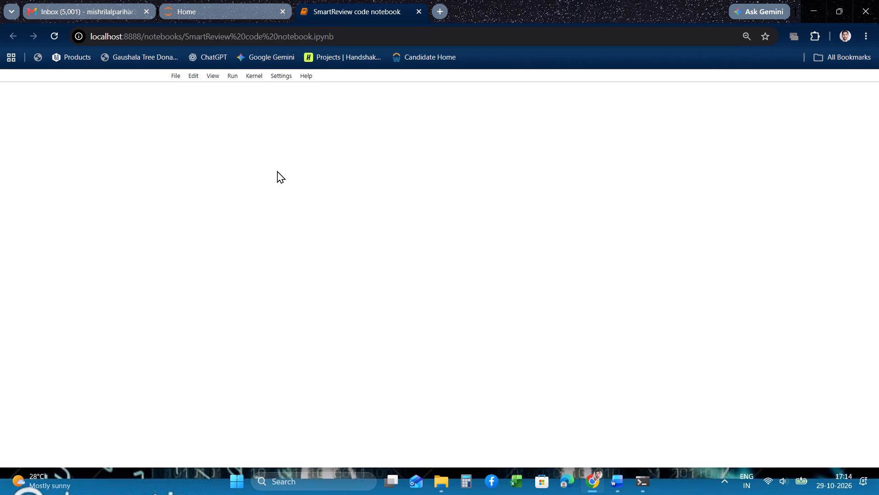
Look through the notebook from the library setup and sentiment charts through the MongoDB operations to the saving of trained models.
scroll(381, 293, "down", 4)
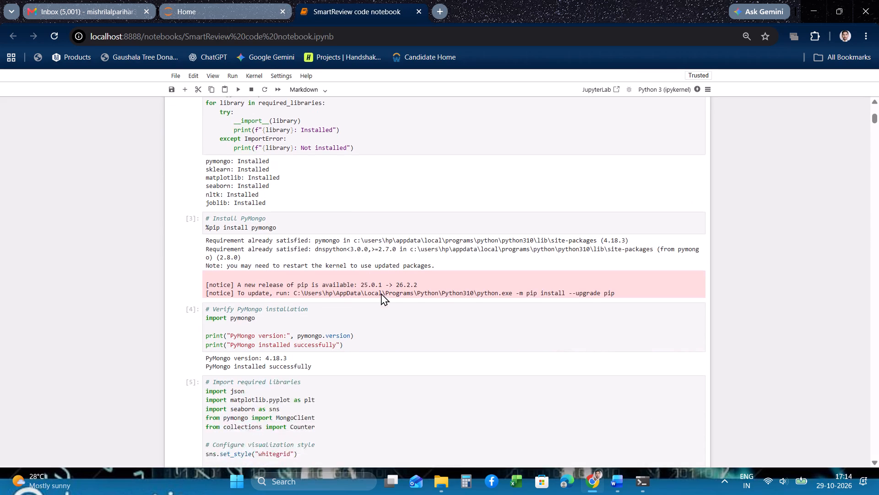
scroll(381, 293, "down", 9)
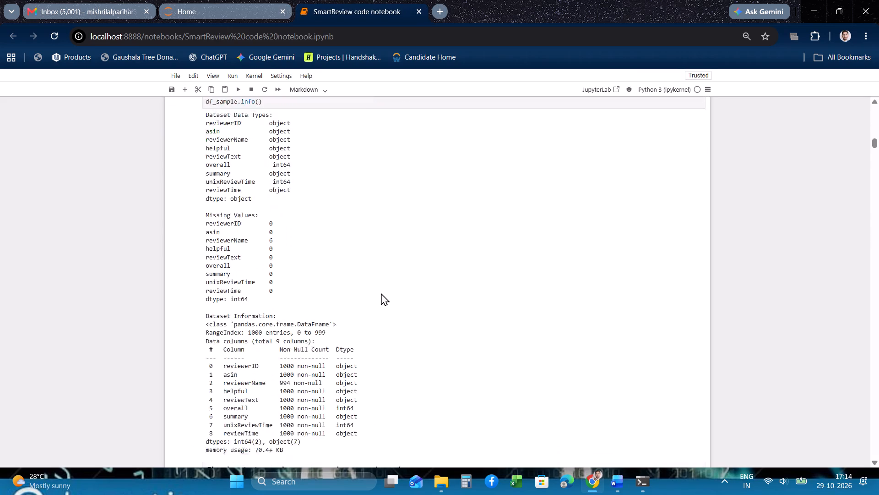
scroll(381, 293, "down", 4)
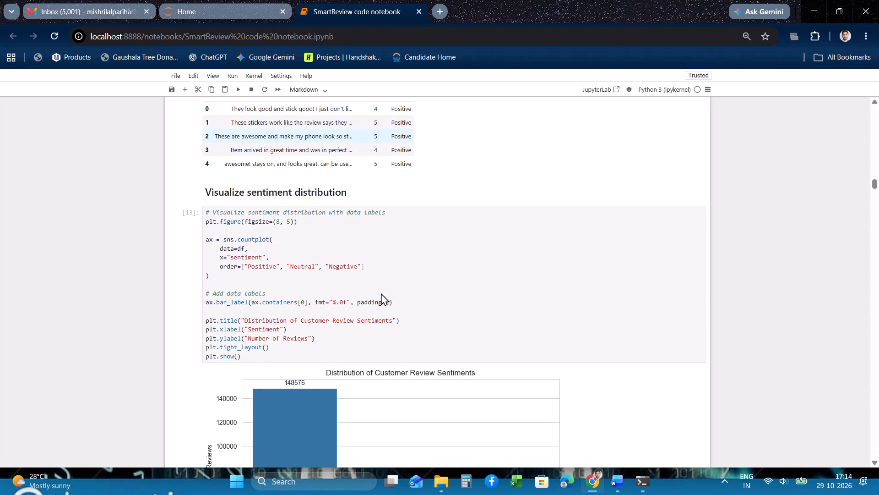
scroll(381, 293, "down", 10)
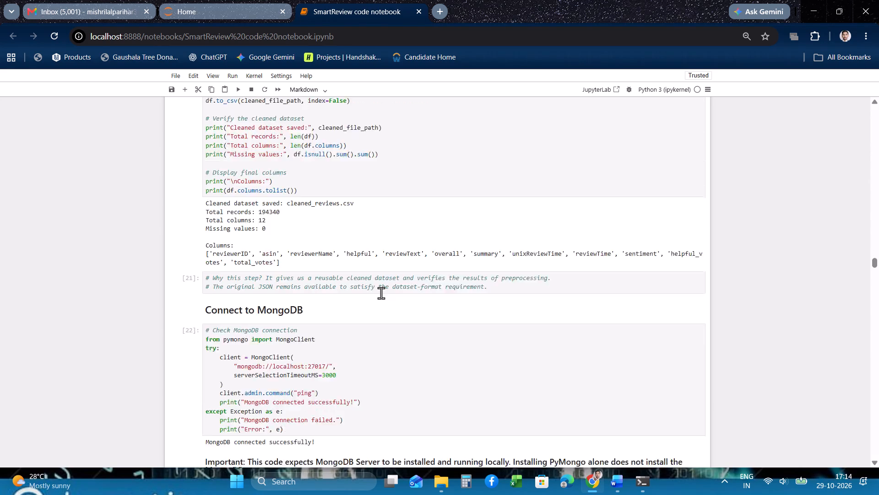
scroll(381, 293, "down", 6)
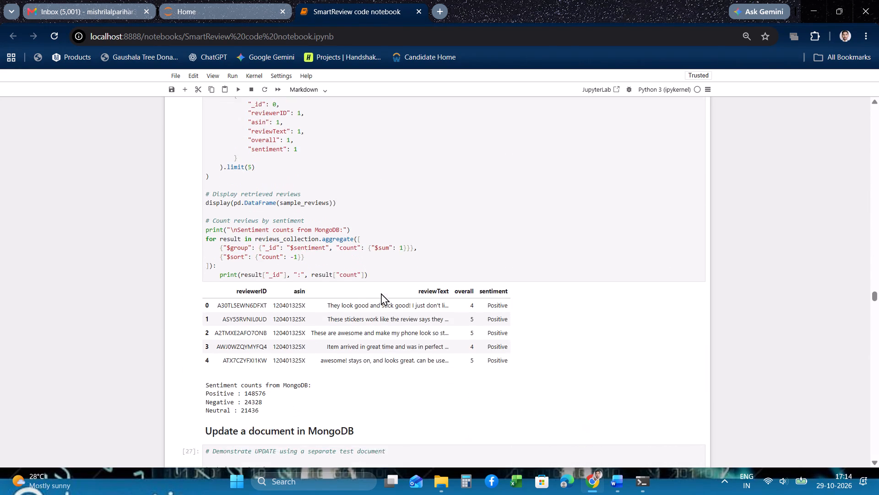
scroll(381, 293, "down", 6)
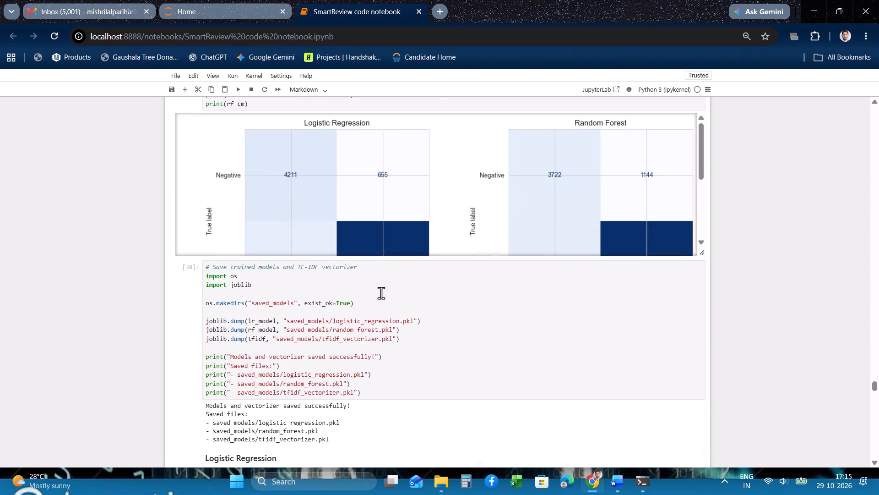
Expand the output of the Generate confusion matrices cell and examine the Logistic Regression and Random Forest matrices in full.
scroll(381, 293, "up", 2)
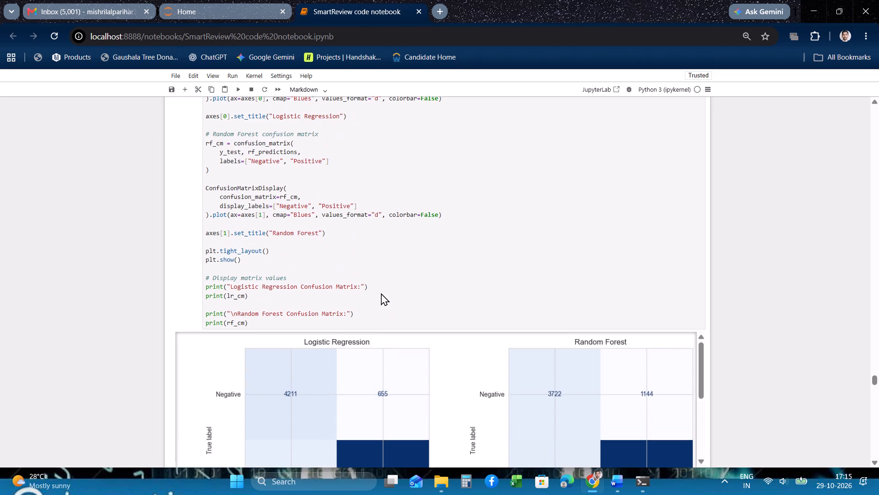
scroll(381, 293, "up", 1)
scroll(341, 190, "up", 5)
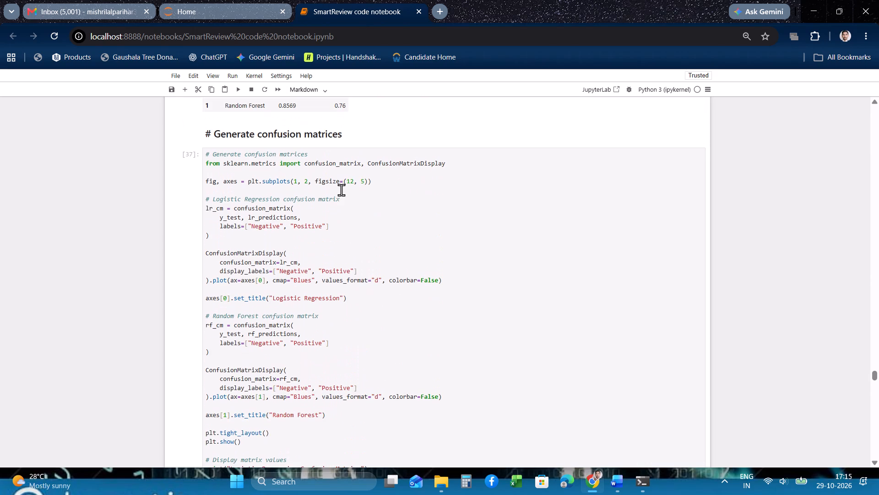
scroll(341, 190, "up", 2)
scroll(341, 190, "down", 1)
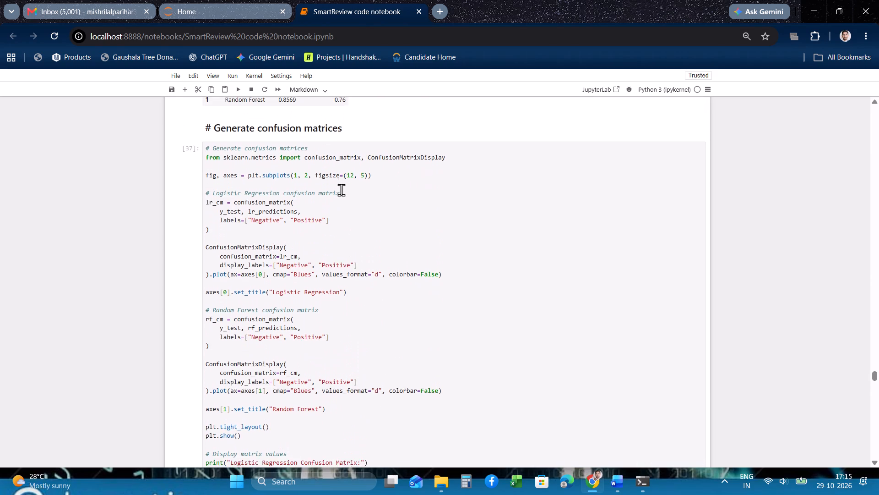
scroll(341, 190, "down", 3)
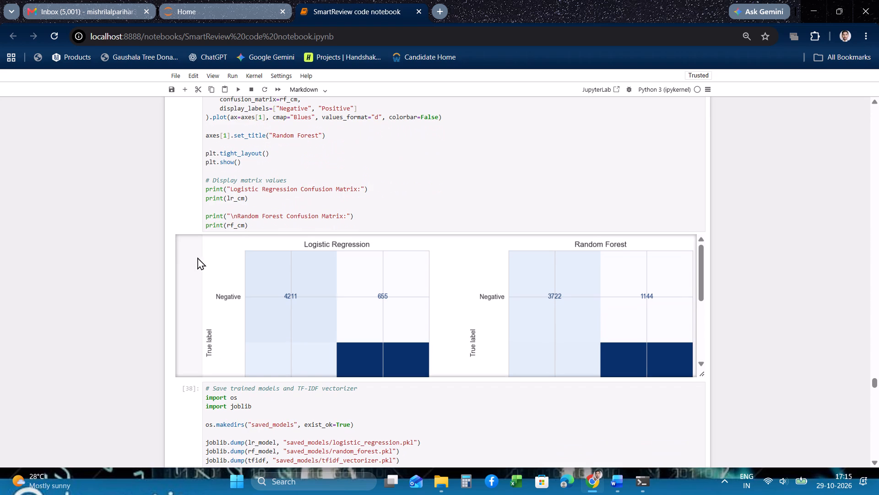
left_click(181, 250)
scroll(308, 210, "down", 3)
scroll(308, 210, "up", 1)
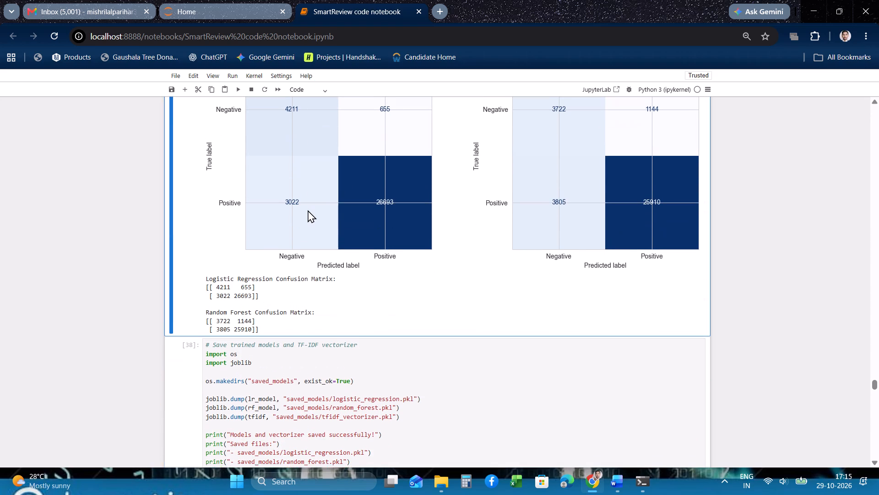
Look back through the notebook from the confusion matrices and model comparison up to the Train Model 1 — Logistic Regression section.
scroll(308, 210, "up", 7)
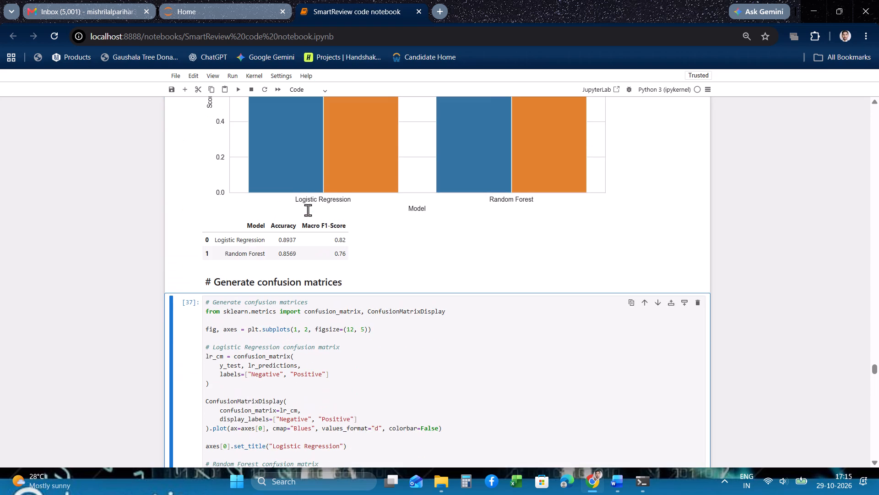
scroll(308, 210, "up", 1)
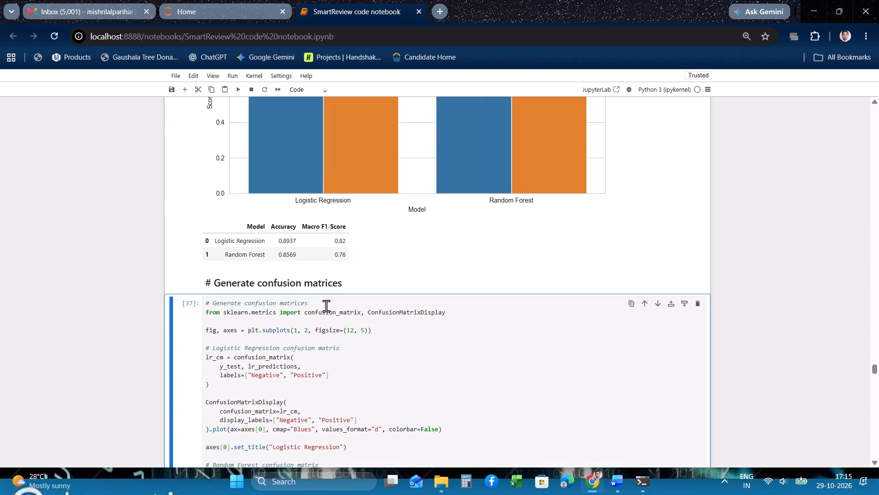
left_click(350, 319)
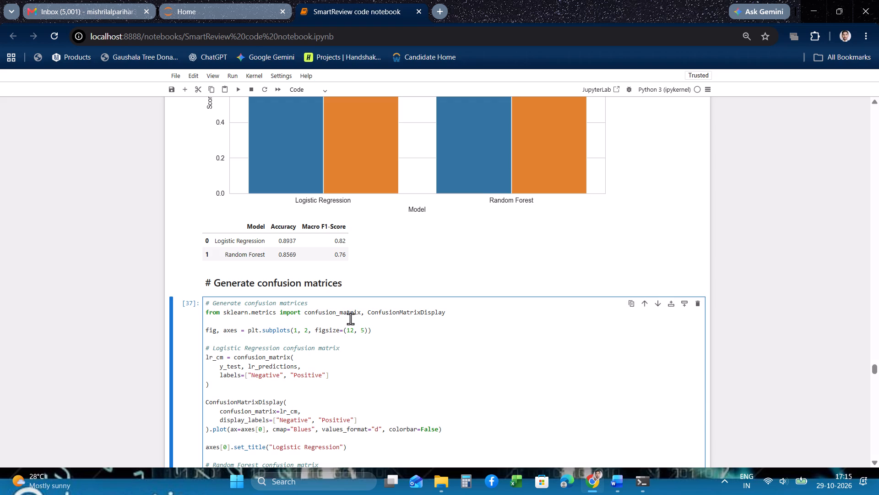
scroll(350, 319, "up", 4)
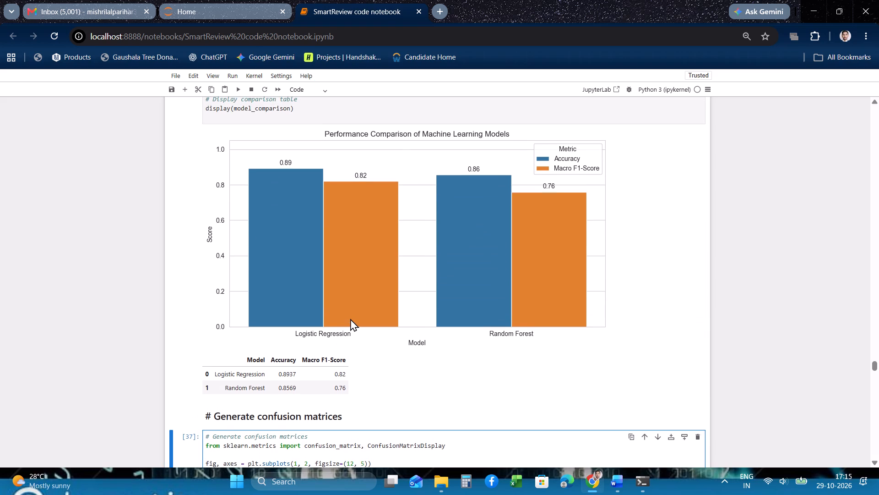
scroll(350, 319, "up", 6)
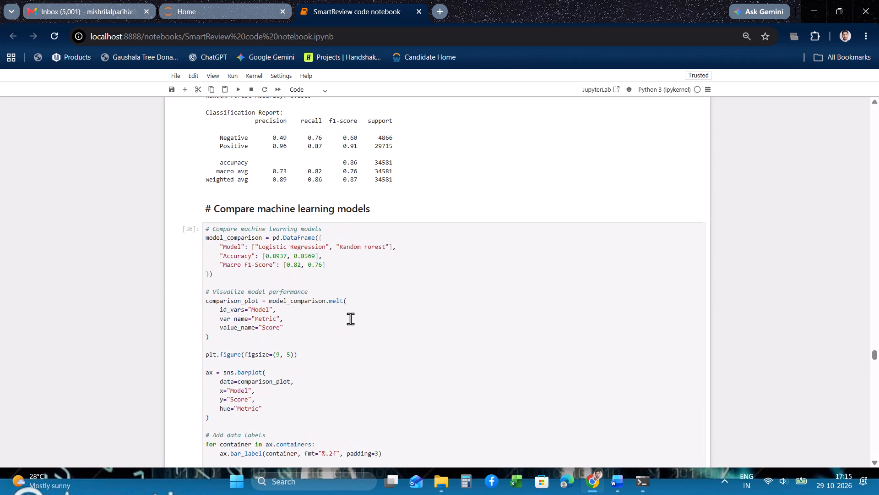
scroll(350, 319, "up", 2)
scroll(351, 253, "up", 3)
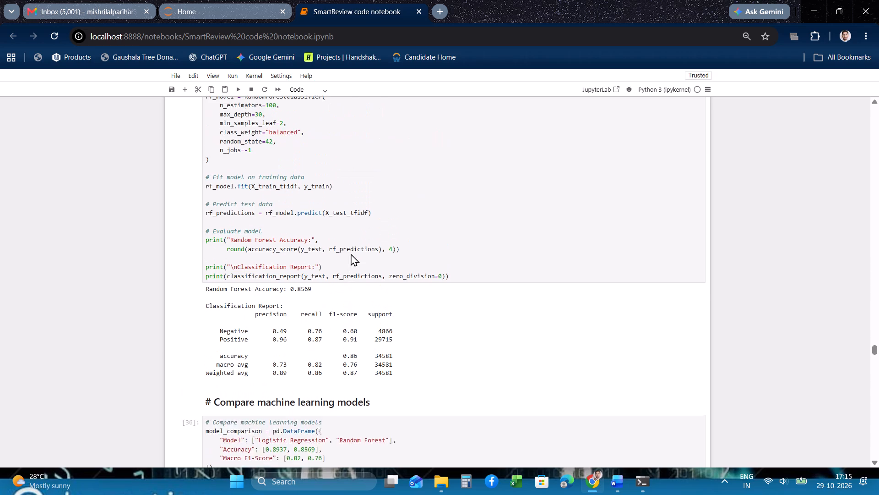
scroll(351, 253, "up", 6)
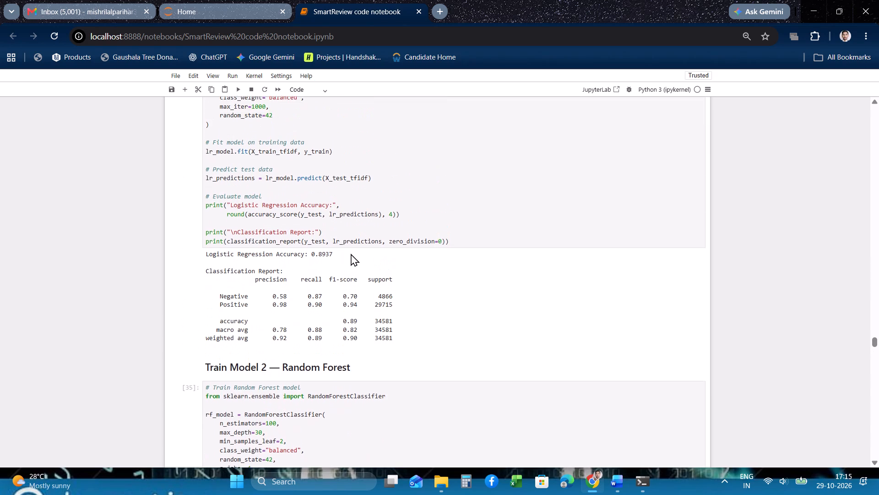
scroll(351, 253, "up", 3)
Examine the Logistic Regression and Random Forest training code, their classification reports, and the Performance Comparison of Machine Learning Models chart.
scroll(351, 253, "down", 1)
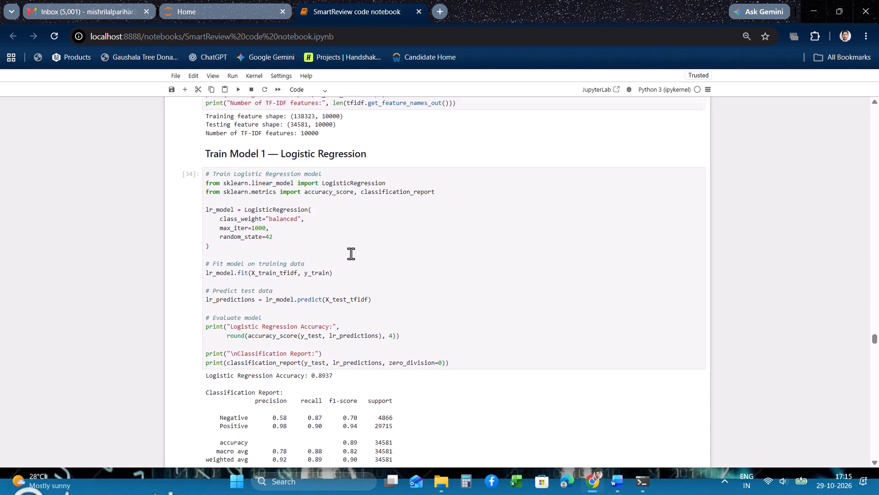
scroll(351, 253, "down", 3)
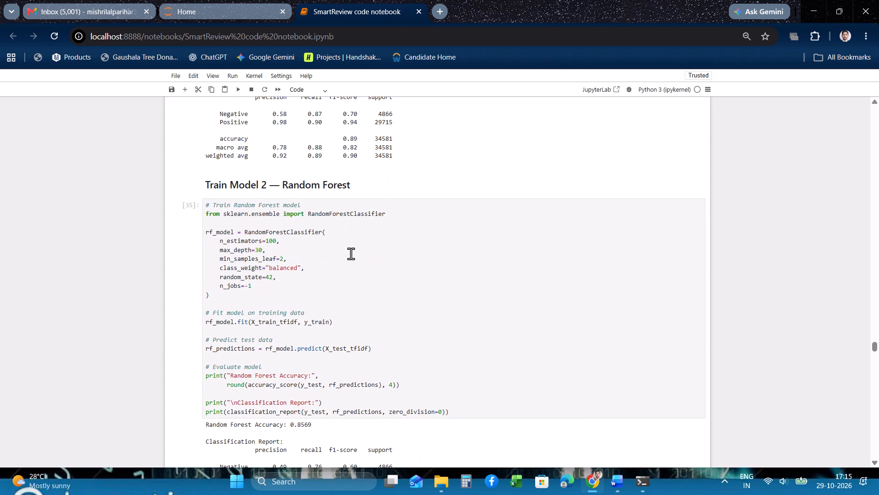
scroll(351, 253, "down", 3)
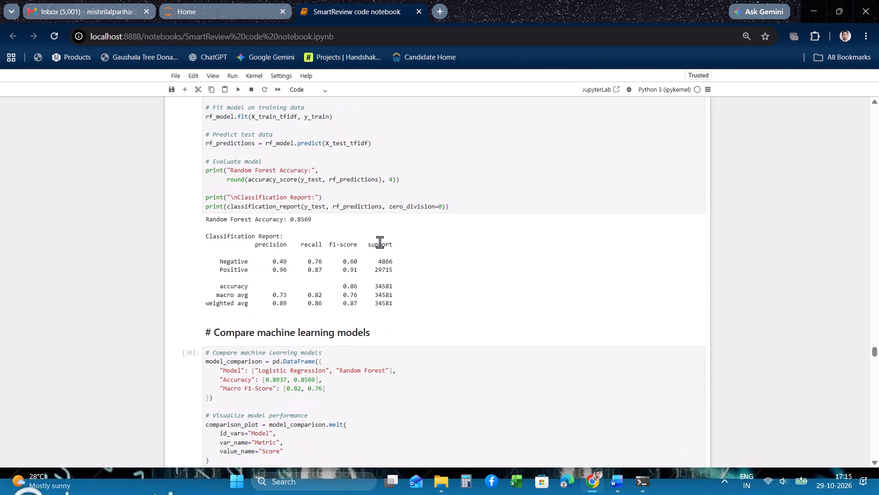
scroll(399, 240, "down", 1)
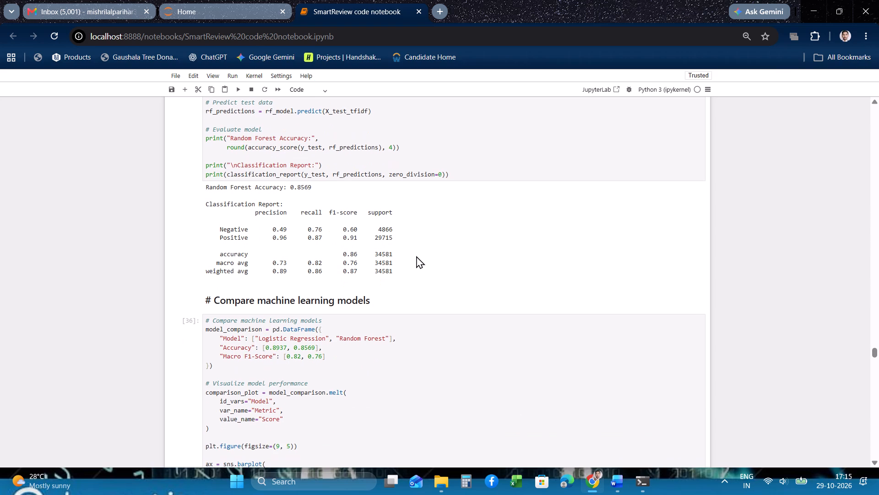
scroll(423, 271, "down", 2)
scroll(423, 271, "up", 1)
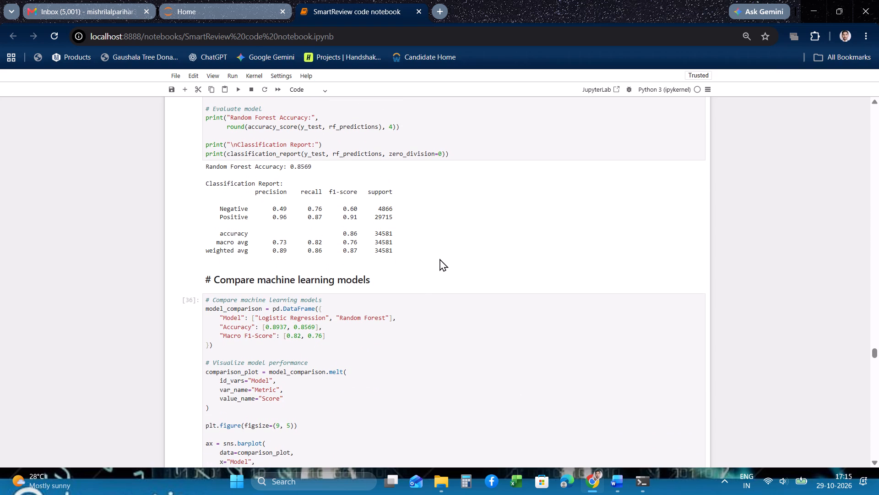
scroll(439, 258, "down", 4)
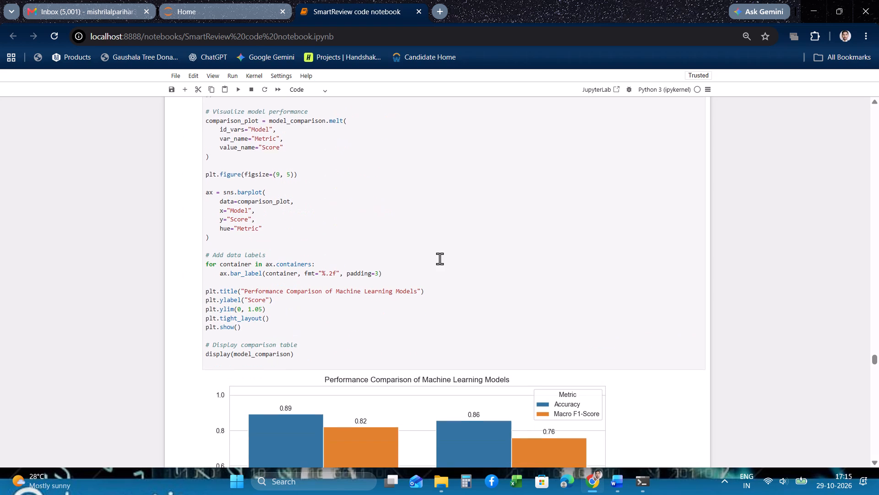
scroll(439, 258, "down", 5)
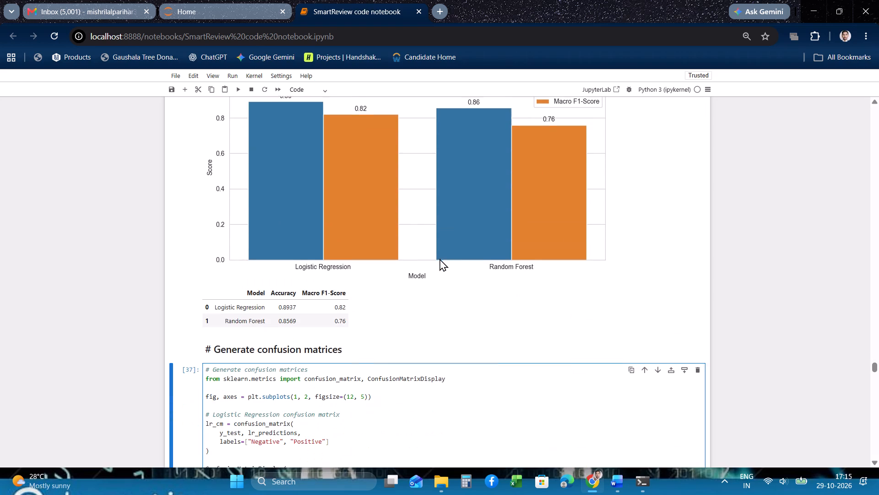
Examine the Generate confusion matrices code and its plotted and printed Logistic Regression and Random Forest matrices.
scroll(439, 258, "down", 1)
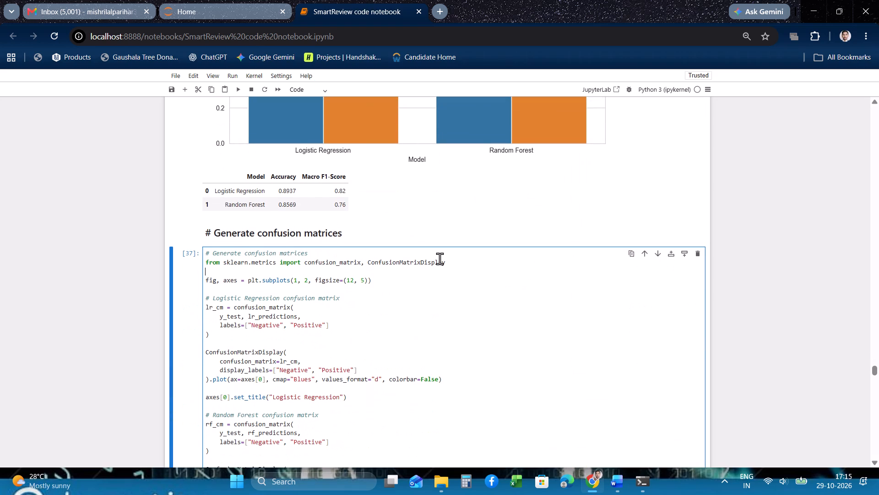
scroll(439, 258, "down", 3)
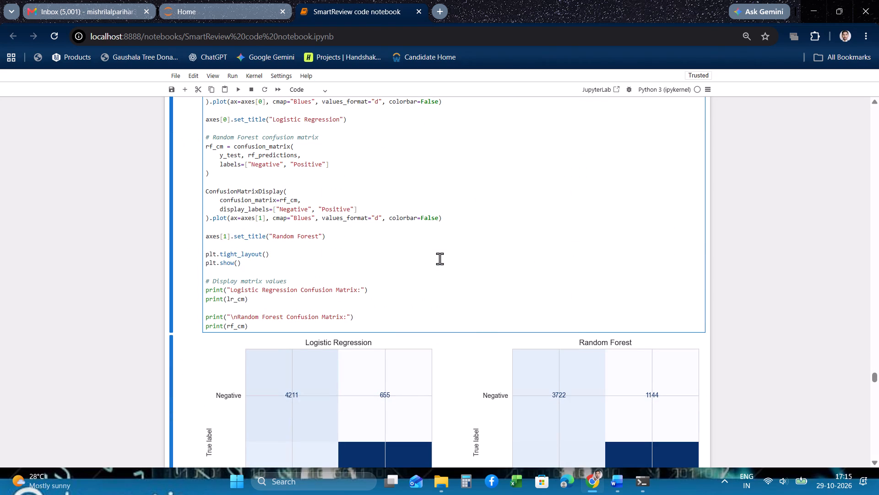
scroll(439, 258, "down", 3)
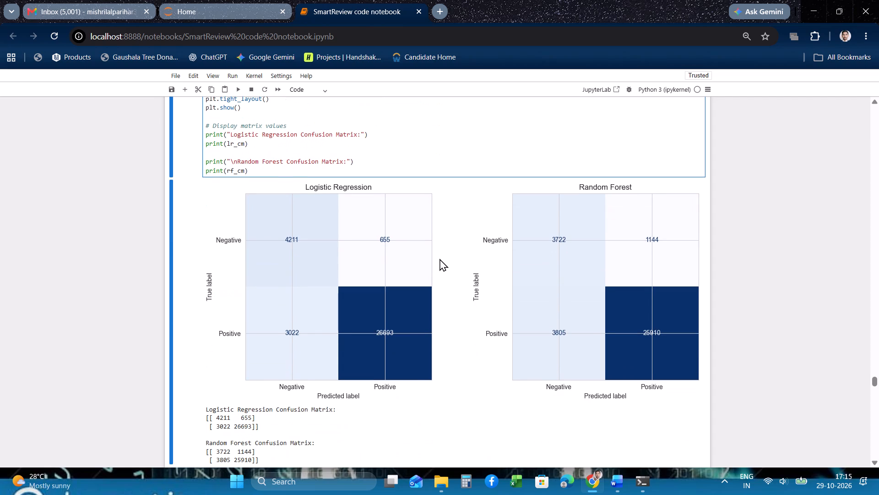
scroll(439, 258, "down", 2)
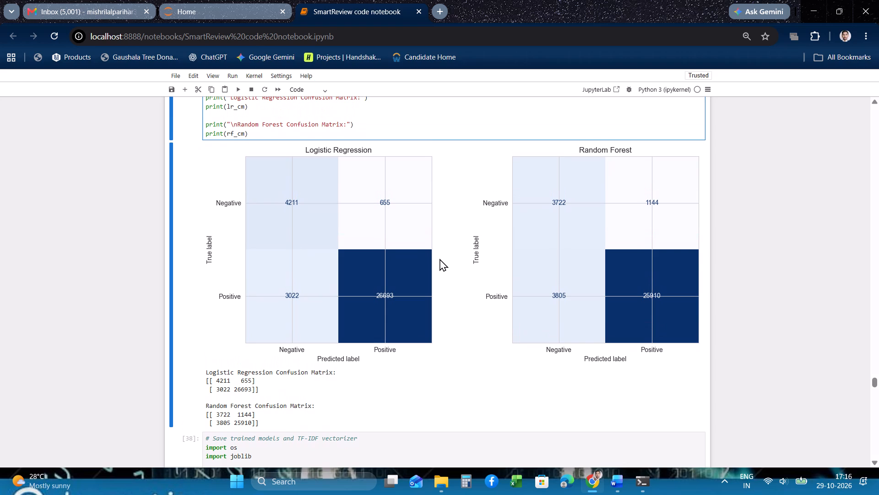
scroll(439, 258, "down", 1)
scroll(439, 258, "up", 1)
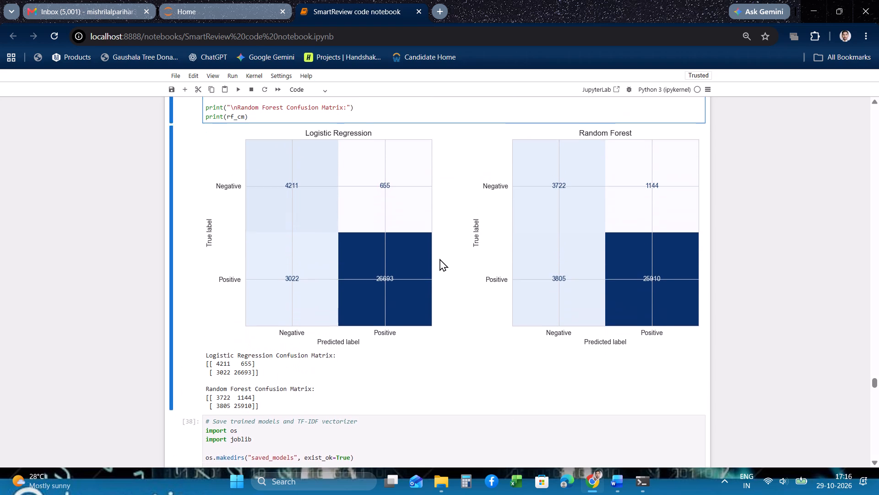
scroll(439, 258, "up", 2)
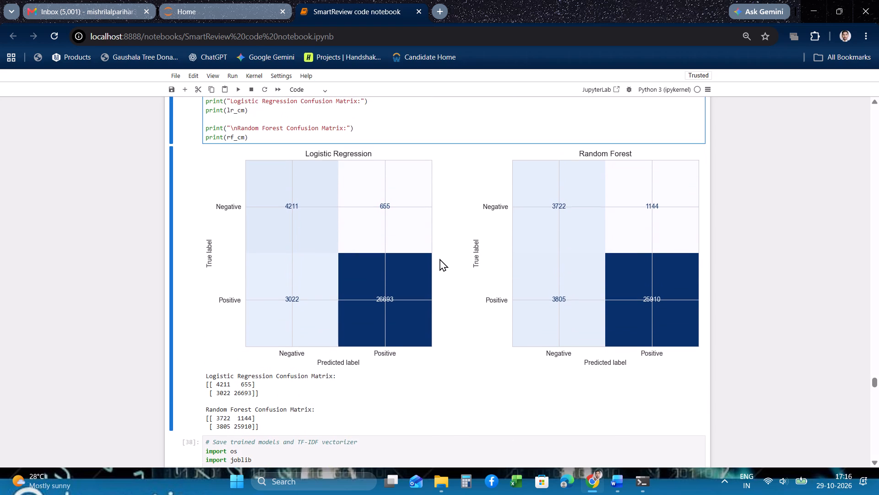
scroll(439, 258, "up", 1)
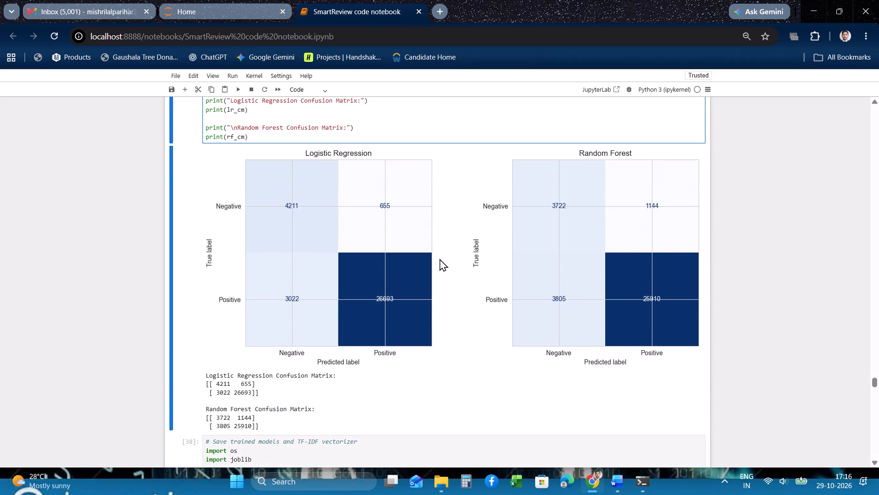
Recheck the model comparison table and code, and the Random Forest classification report above them.
scroll(439, 258, "up", 6)
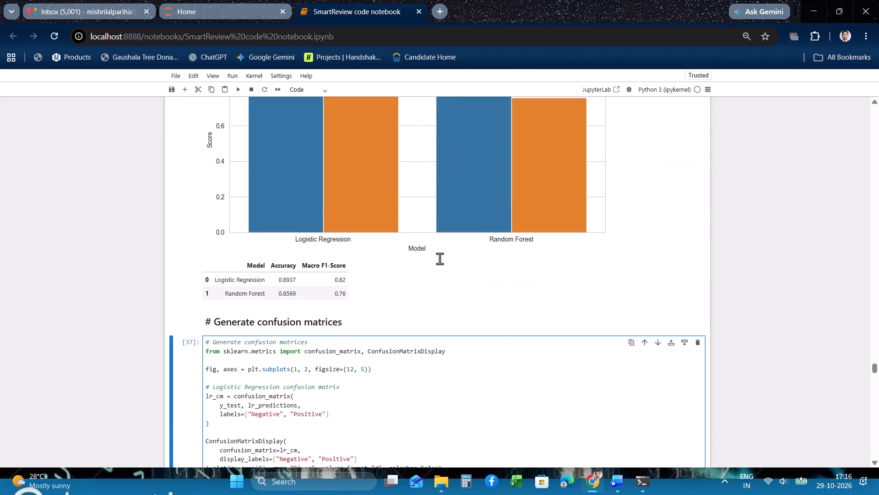
scroll(439, 258, "up", 1)
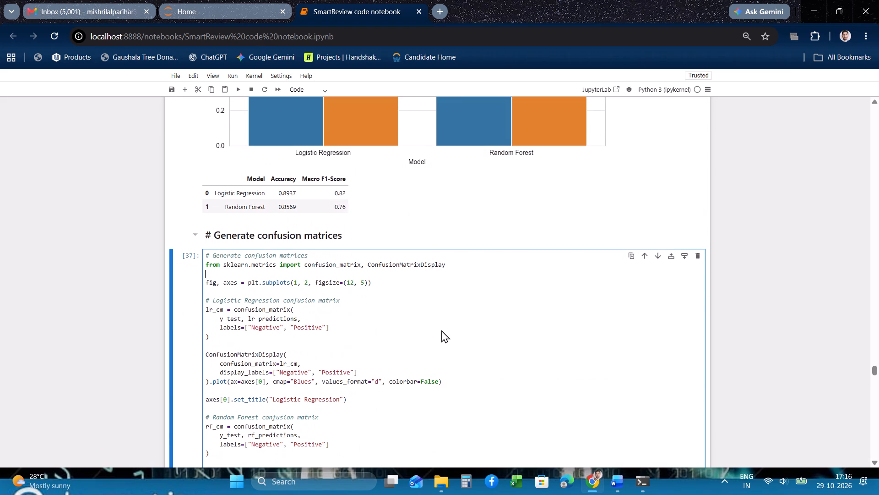
scroll(441, 330, "up", 2)
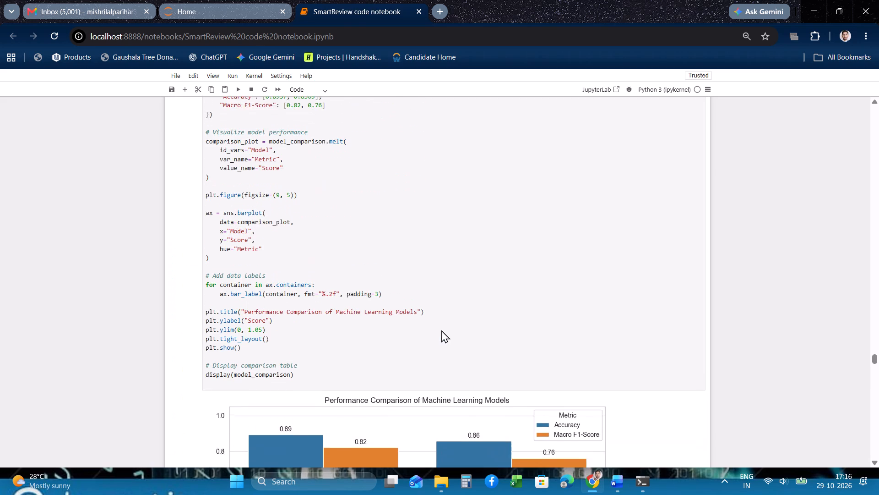
scroll(441, 330, "up", 2)
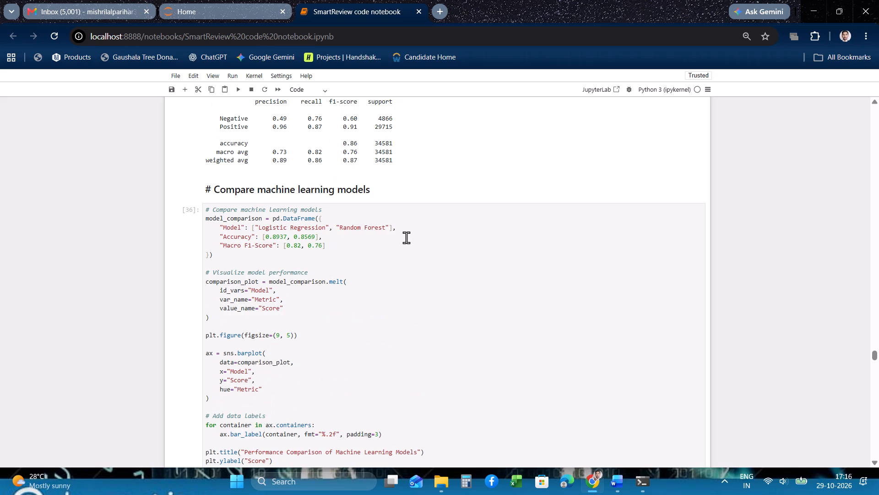
scroll(406, 237, "up", 3)
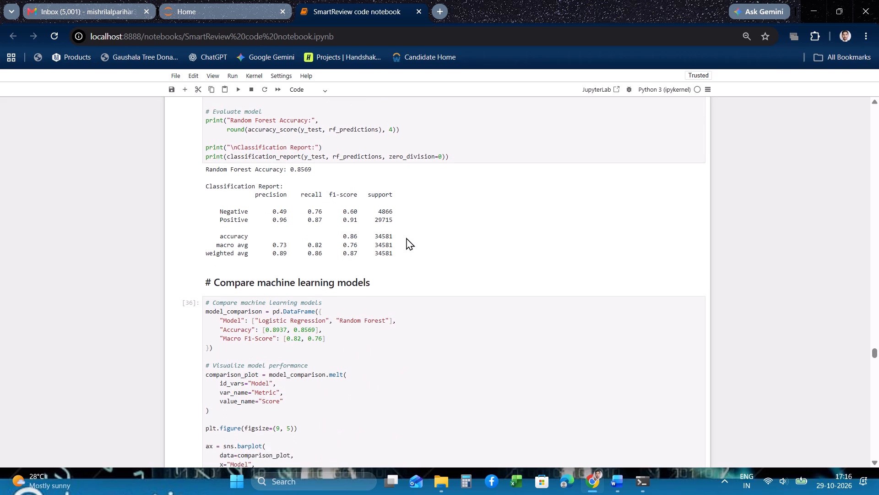
scroll(406, 237, "down", 4)
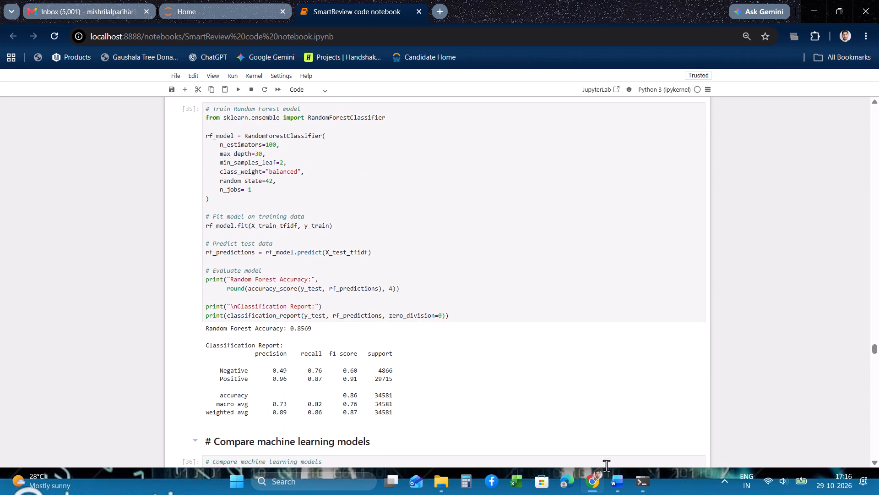
Switch to FirstPage.docx in Word and review sections 12.3 Model Comparison and 12.4 Class-Level Performance, including the Figure 12 placeholder.
left_click(606, 437)
scroll(445, 308, "up", 1)
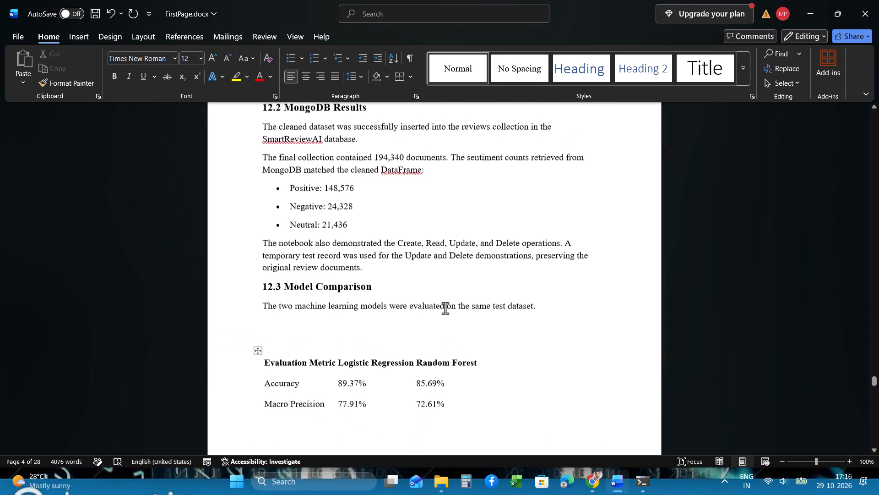
scroll(445, 308, "up", 1)
scroll(445, 308, "down", 1)
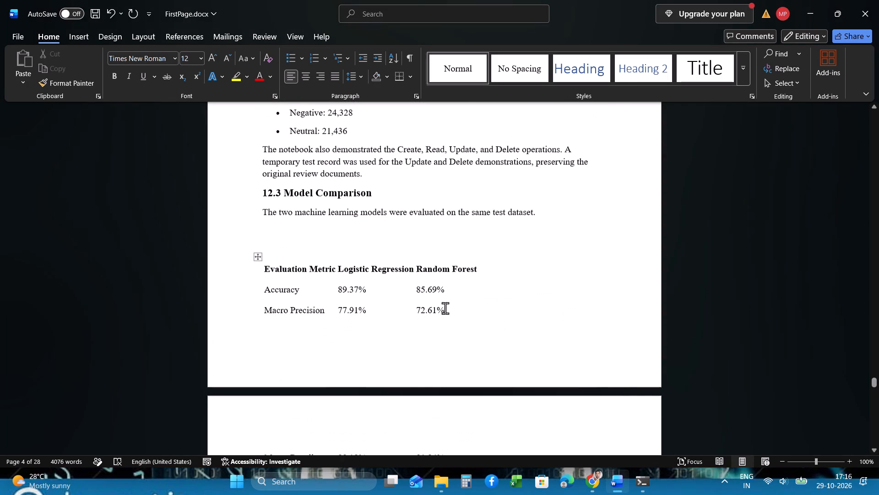
scroll(445, 308, "down", 2)
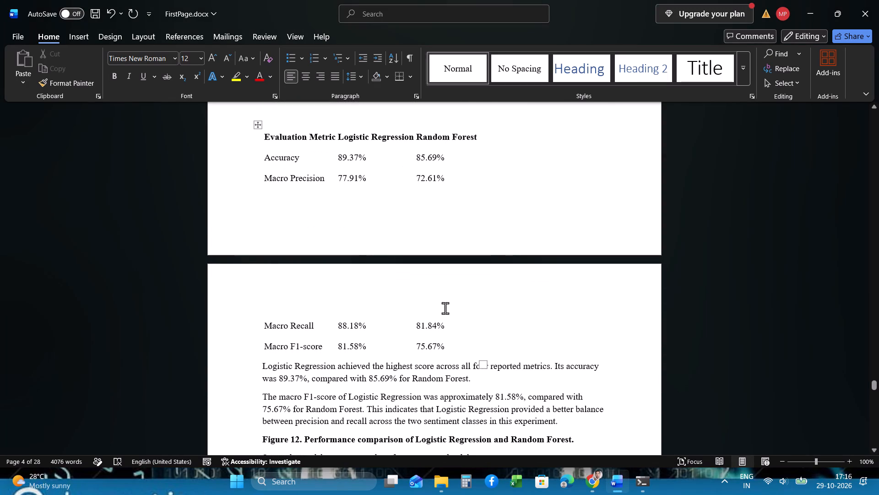
scroll(445, 308, "down", 3)
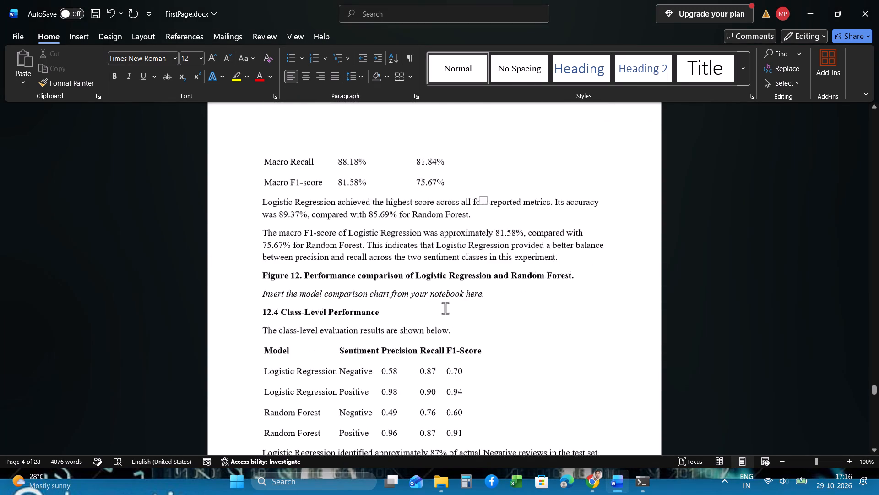
scroll(445, 308, "down", 2)
scroll(445, 308, "up", 3)
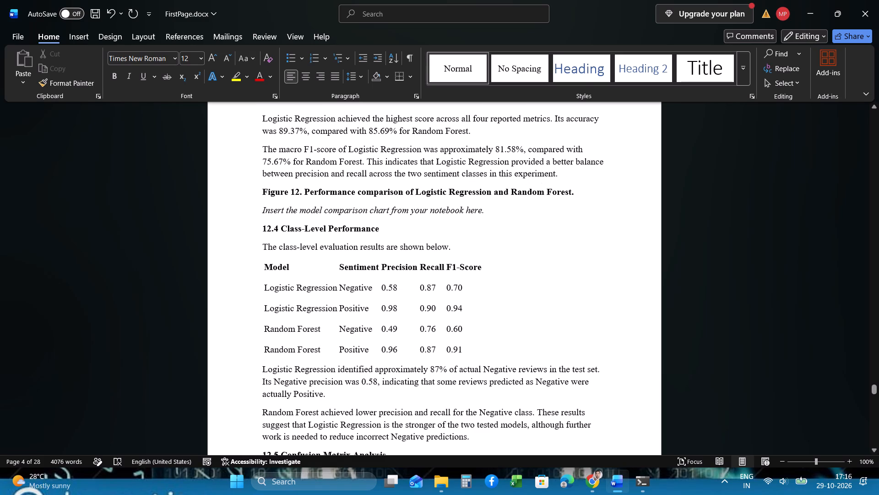
scroll(495, 214, "up", 1)
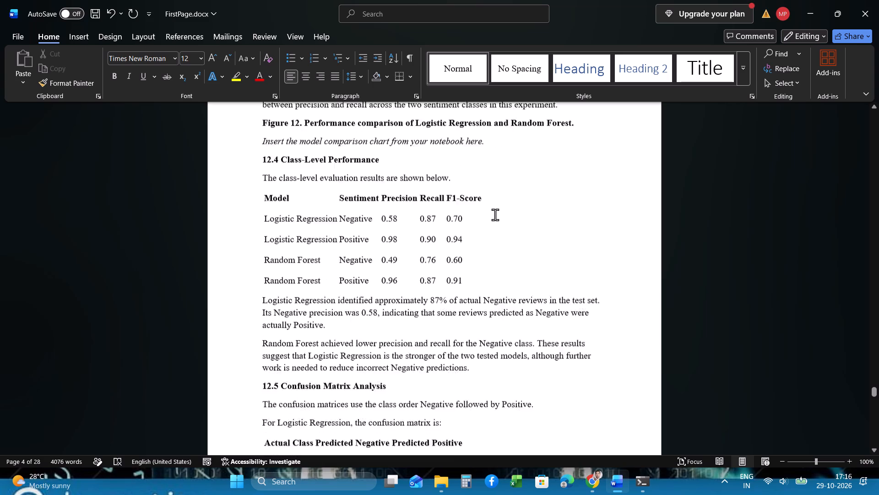
scroll(495, 214, "up", 1)
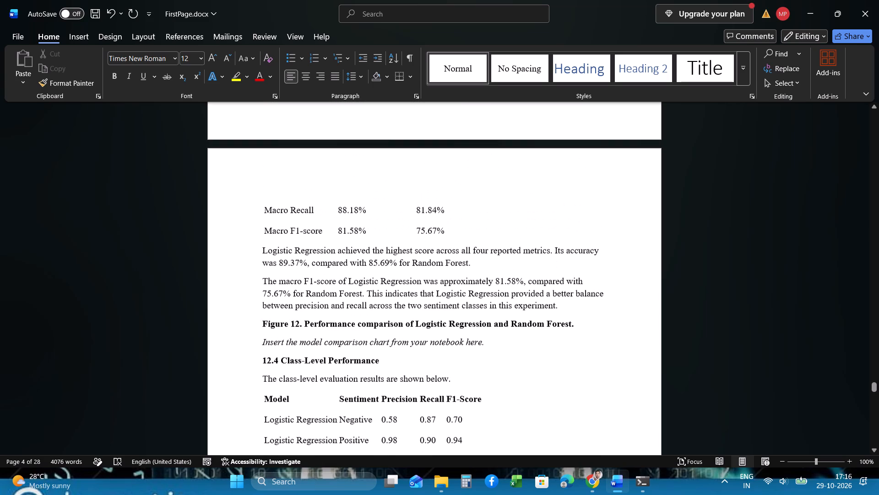
scroll(495, 214, "down", 1)
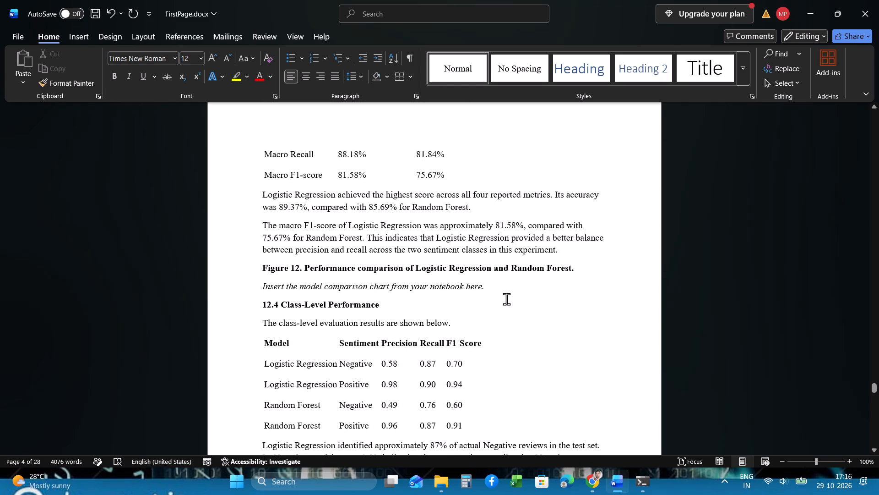
Switch to the SmartReview code notebook in Chrome and examine the model comparison code, chart and table, and the confusion matrix code.
left_click(581, 423)
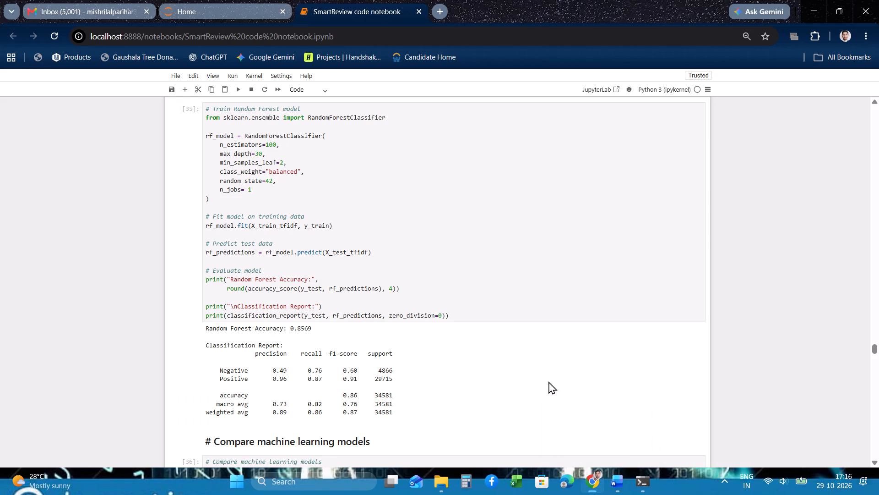
scroll(504, 342, "down", 2)
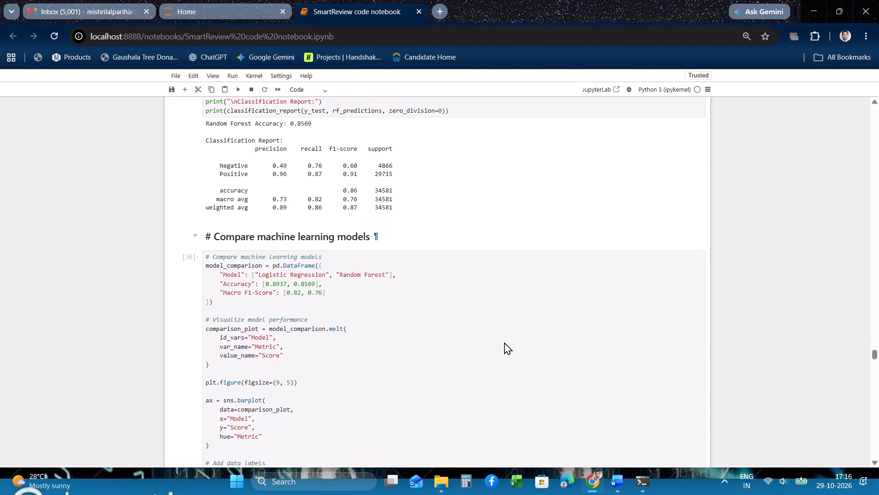
scroll(504, 342, "down", 6)
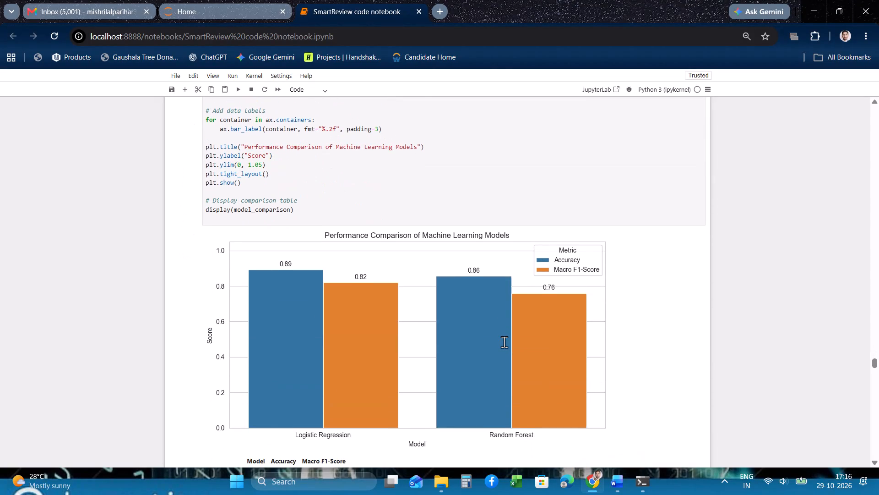
scroll(504, 342, "down", 3)
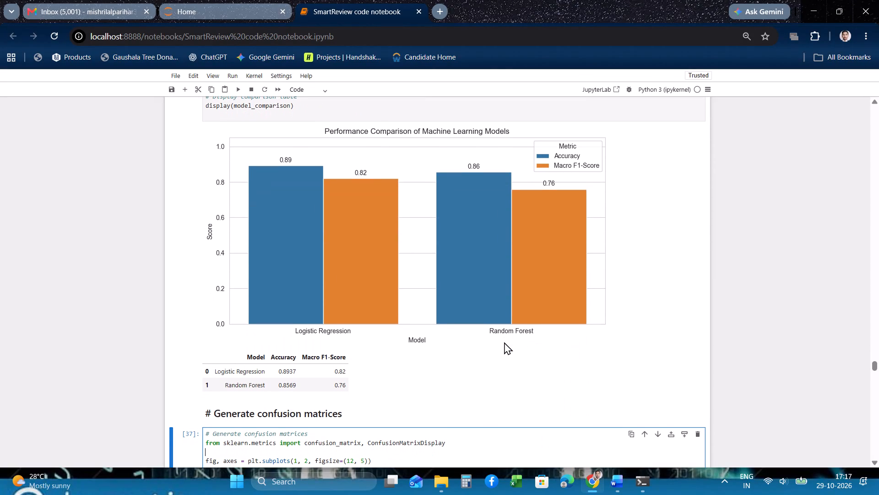
scroll(504, 342, "up", 2)
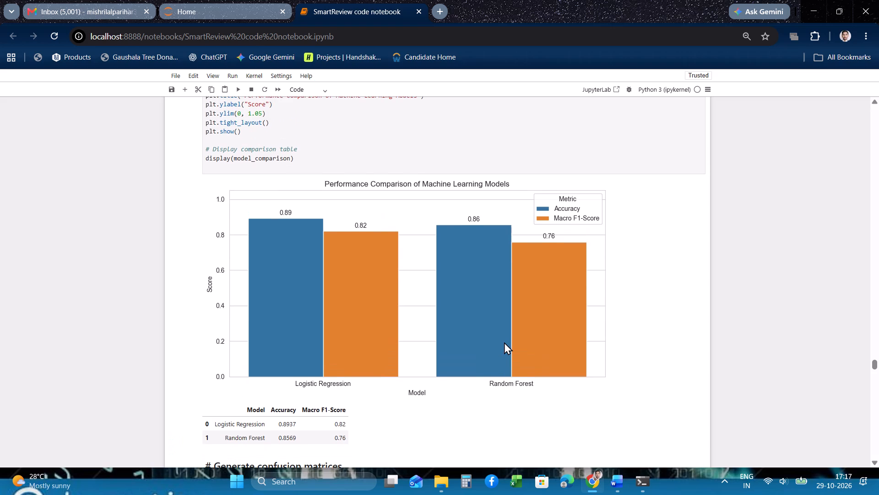
scroll(504, 342, "up", 1)
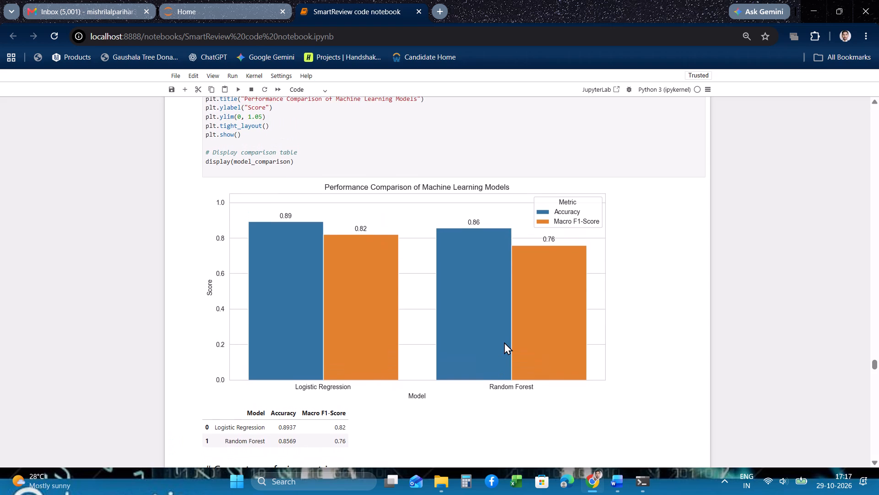
scroll(504, 342, "up", 2)
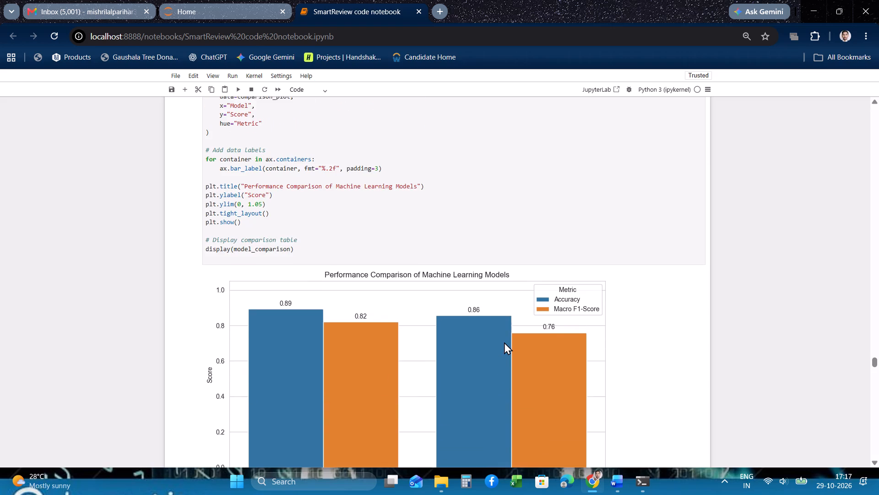
scroll(504, 342, "up", 2)
scroll(504, 342, "down", 3)
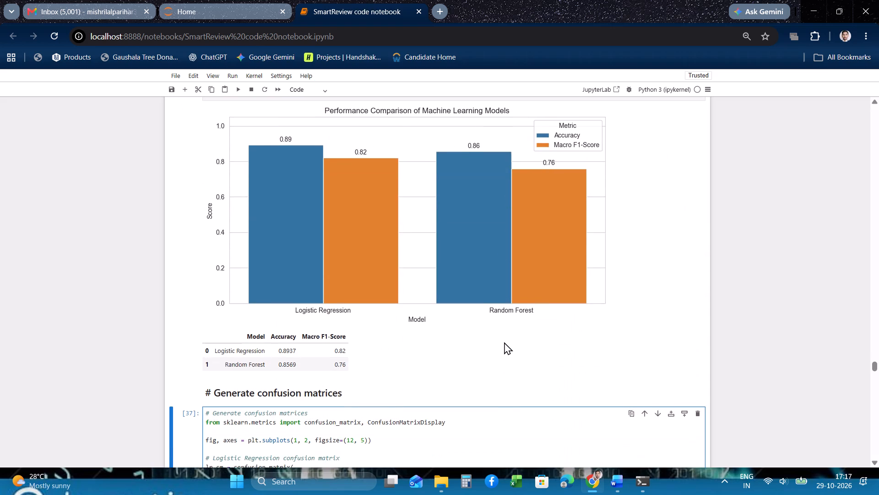
scroll(504, 342, "down", 4)
scroll(504, 342, "up", 1)
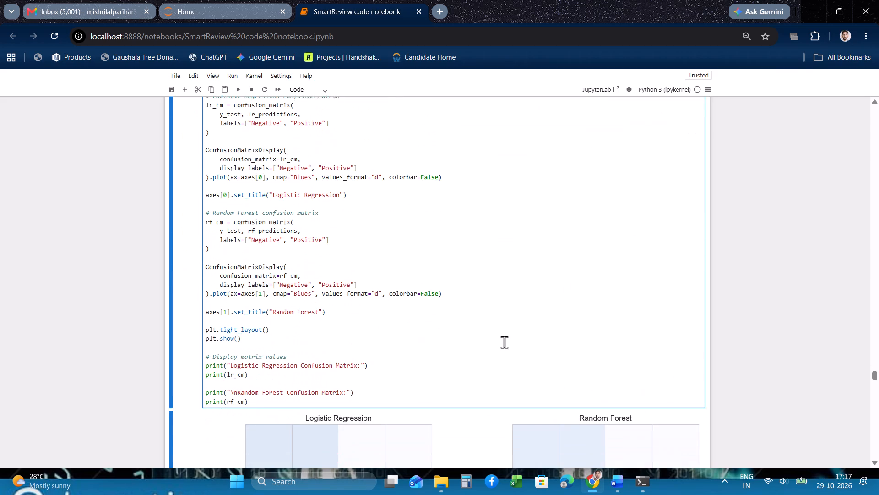
scroll(504, 342, "up", 3)
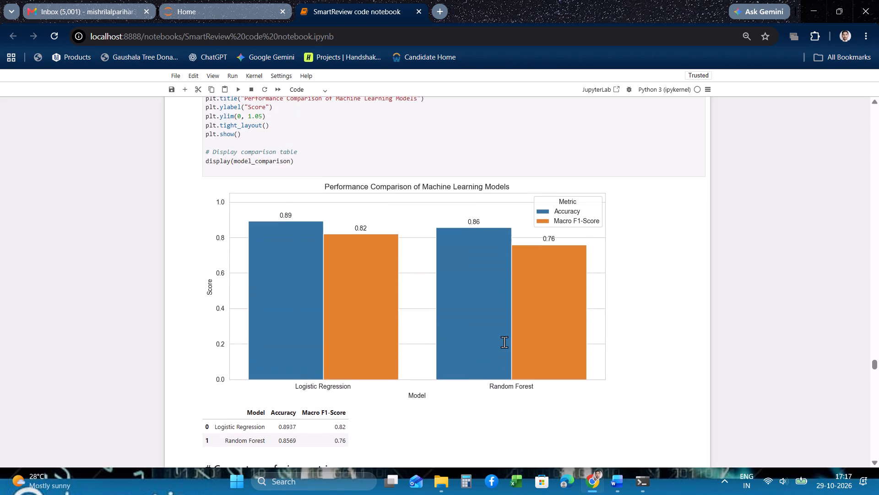
scroll(504, 342, "up", 1)
Capture a screenshot of the whole Compare machine learning models code cell, with the notebook zoomed to 75%.
key("ctrl+minus")
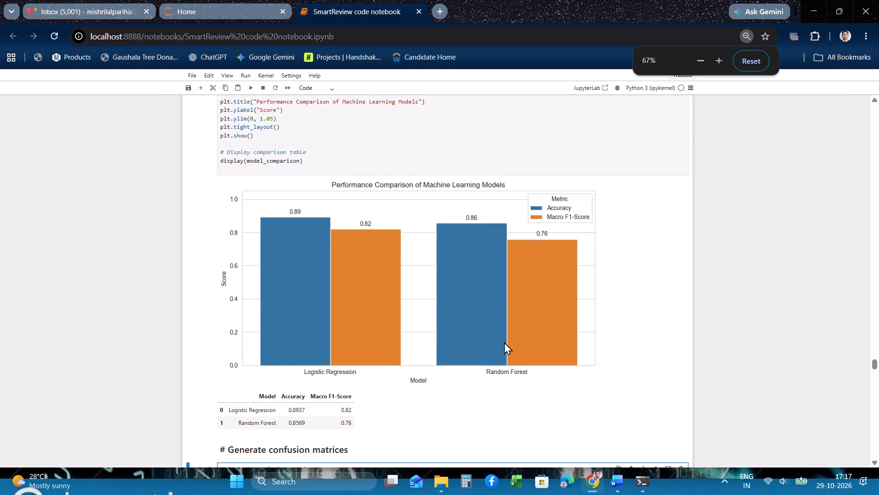
key("ctrl+minus")
scroll(504, 342, "up", 4)
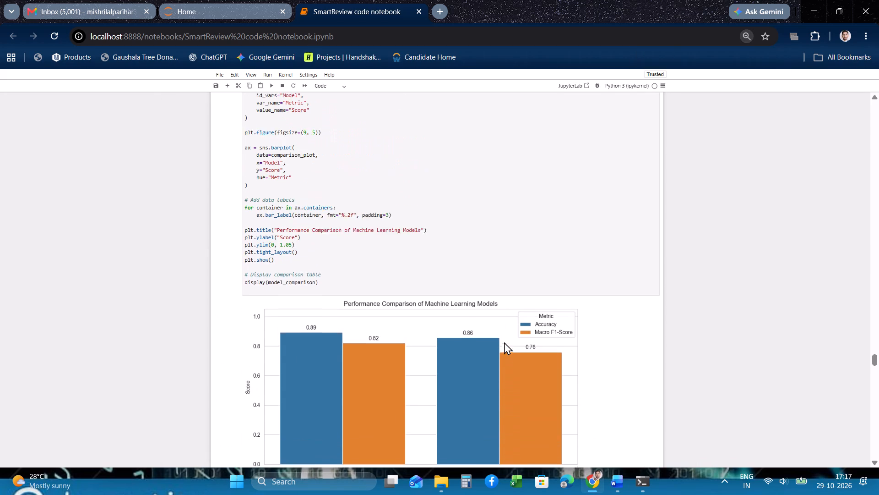
scroll(504, 342, "up", 2)
scroll(504, 342, "down", 3)
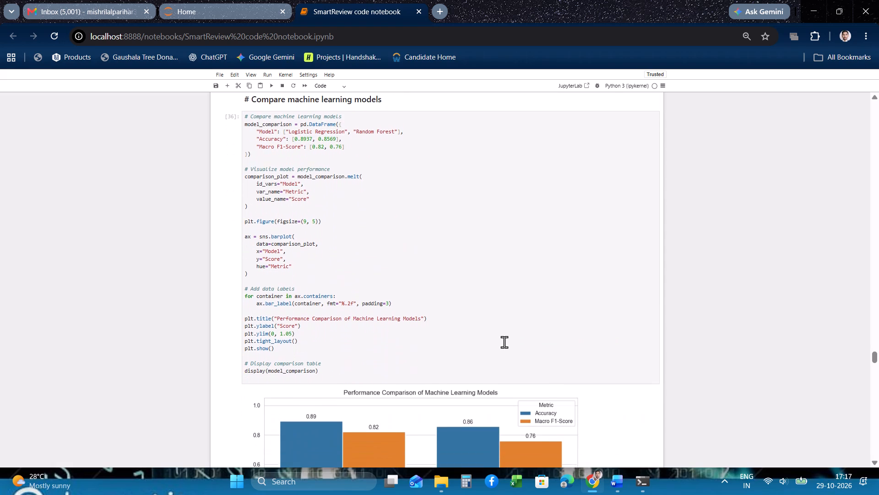
scroll(504, 342, "down", 1)
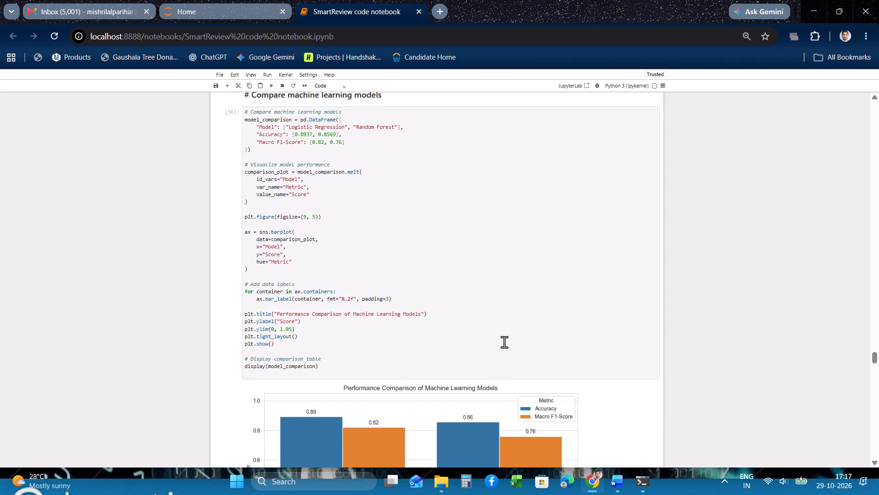
key("ctrl+plus")
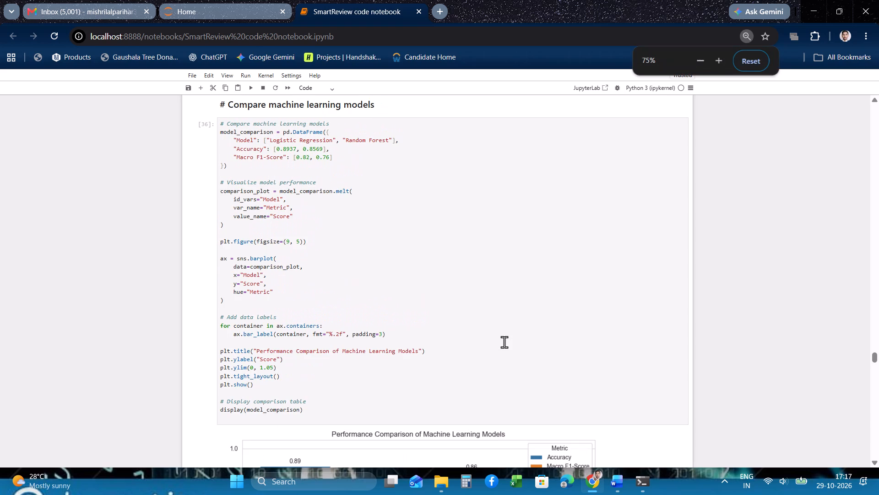
key("Print")
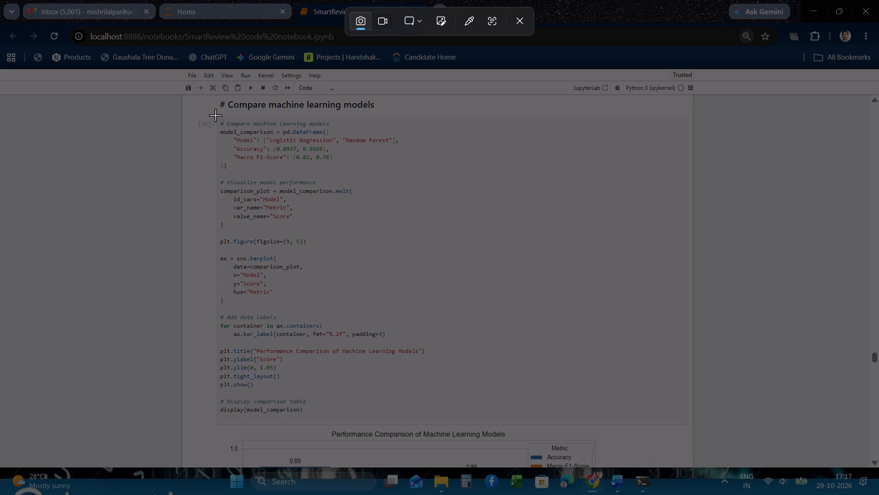
left_click_drag(215, 115, 655, 427)
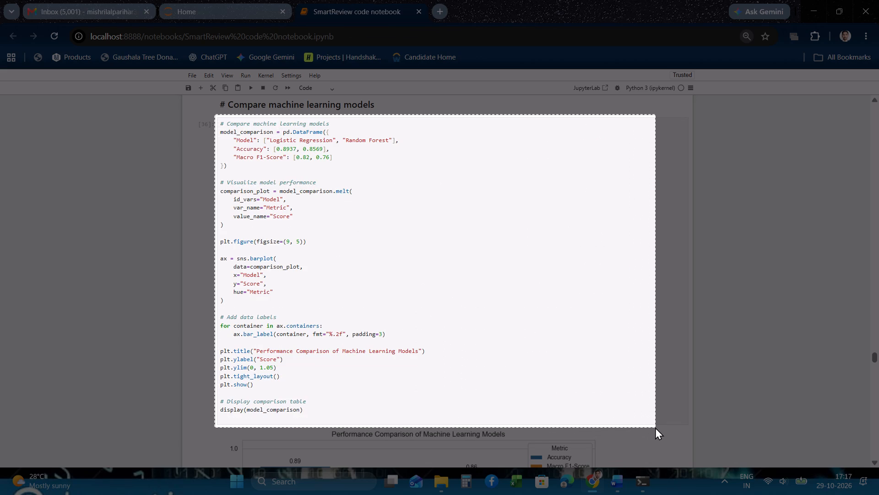
left_click_drag(655, 427, 655, 427)
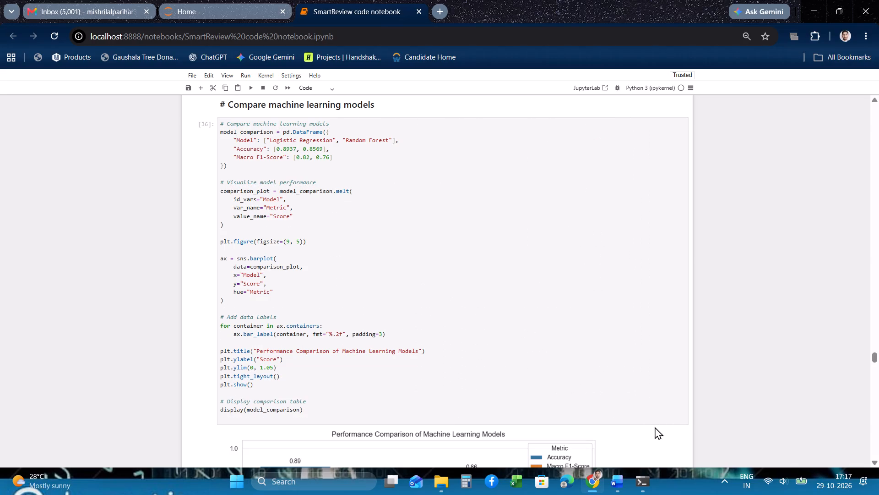
Open the ChatGPT site in a new browser tab.
scroll(550, 415, "down", 2)
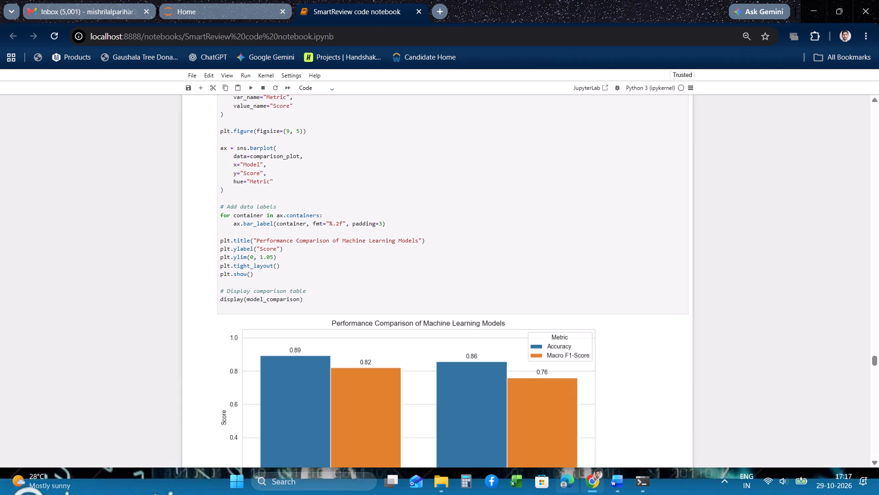
left_click(439, 11)
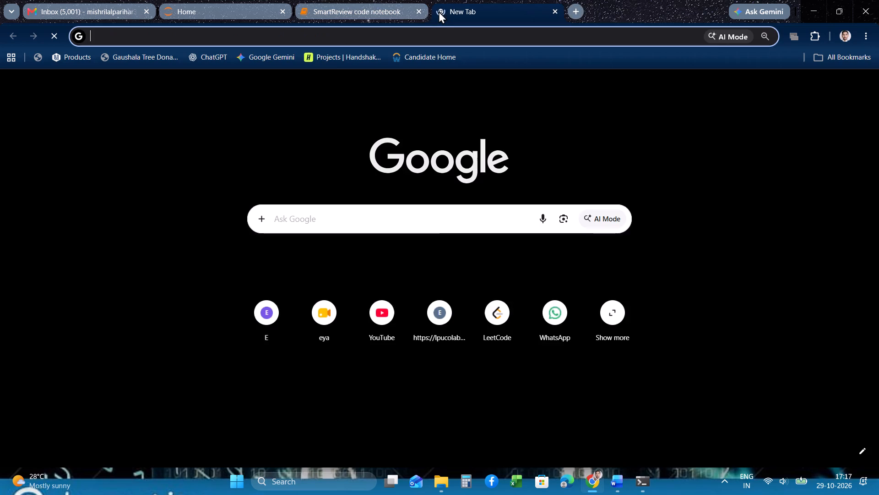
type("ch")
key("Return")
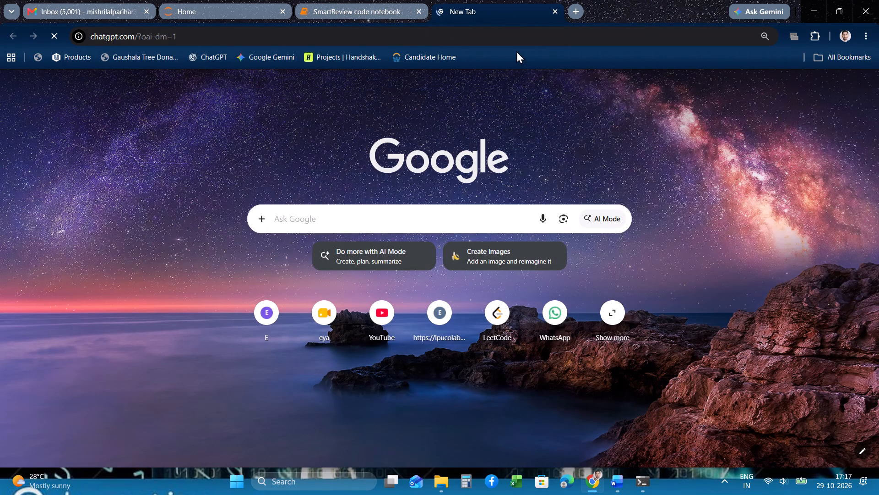
Restart the computer's Wi-Fi and connect to the LPU Hostels-5G network instead of the current one.
left_click(782, 484)
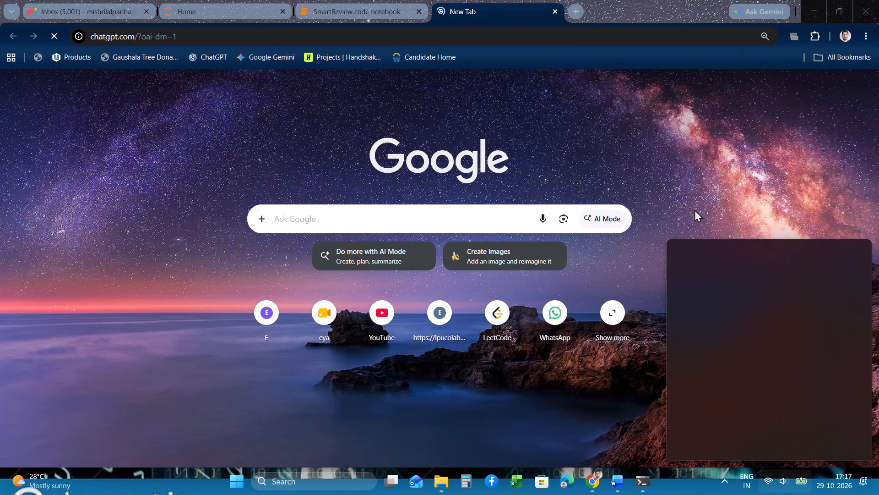
left_click(722, 261)
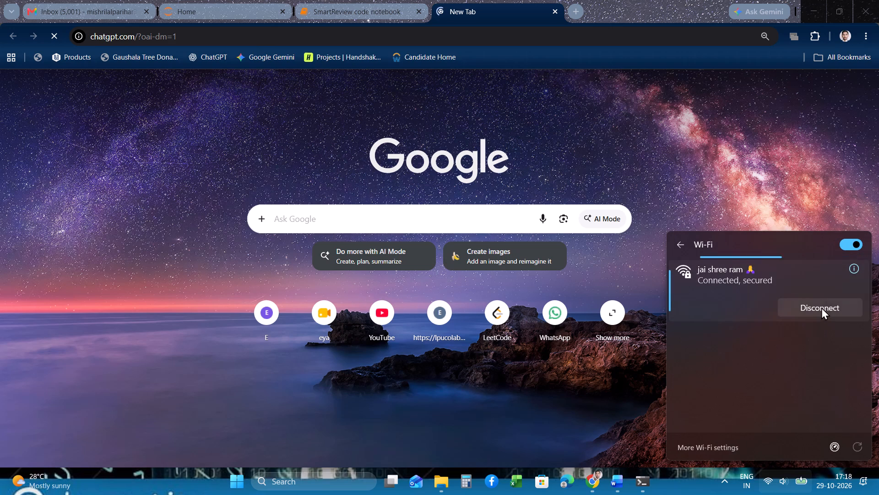
left_click(857, 242)
left_click(857, 242)
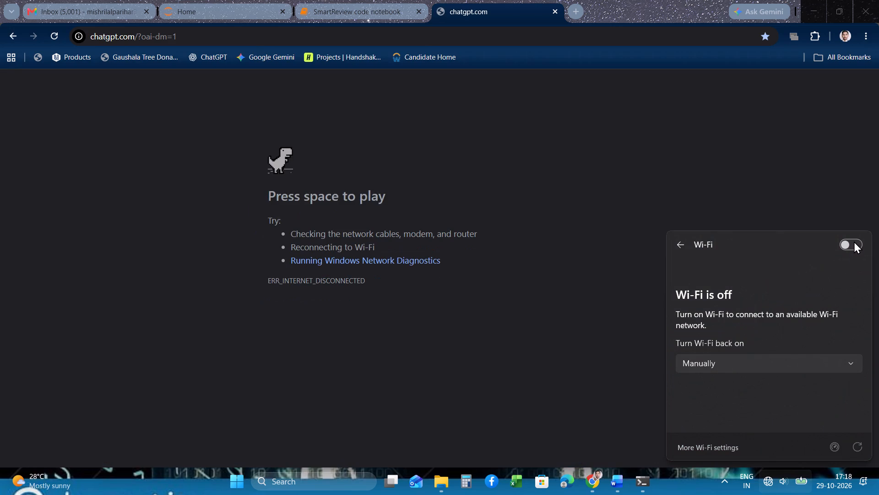
left_click(854, 241)
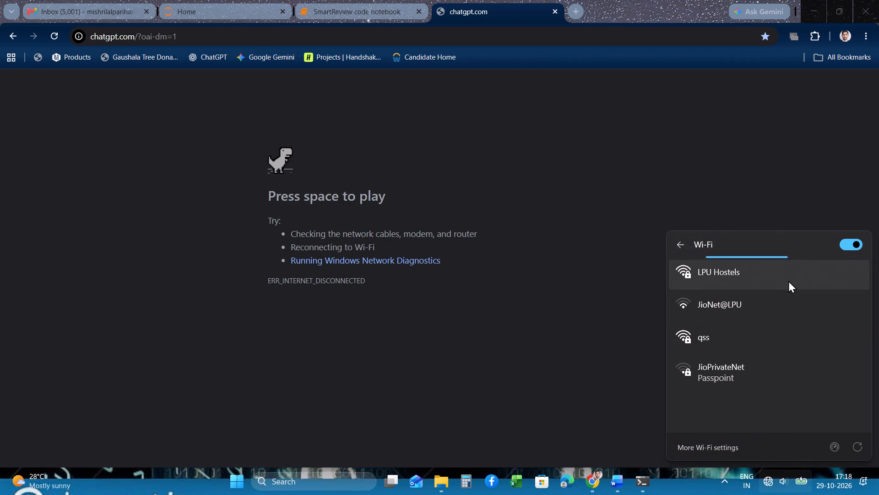
left_click(762, 280)
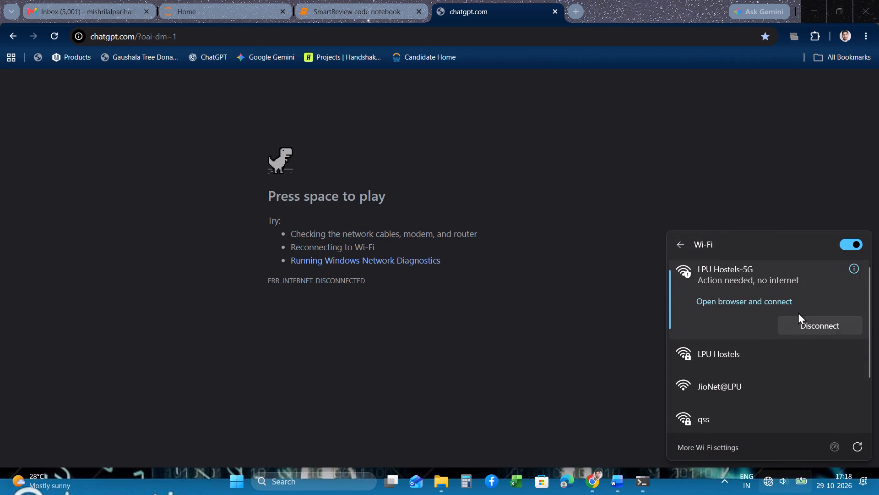
Open the Wi-Fi network's browser sign-in, using the 24Online Client page on internet.lpu.in in a new tab.
left_click(785, 299)
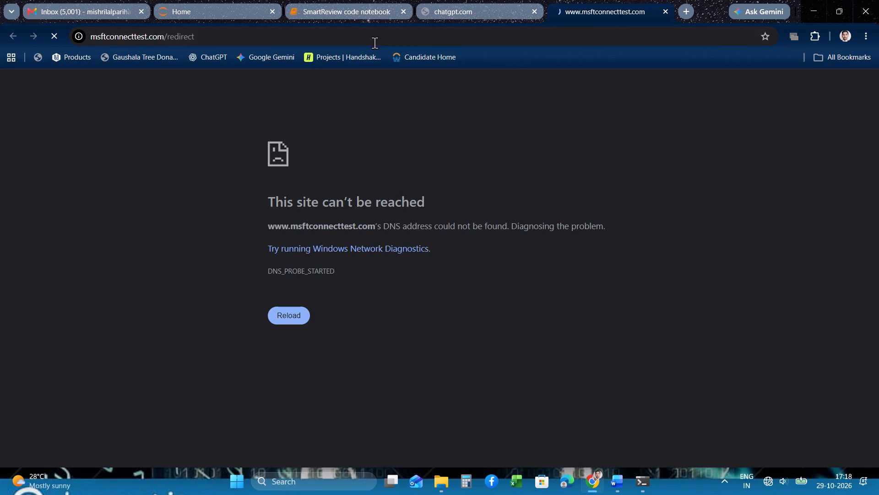
left_click(684, 8)
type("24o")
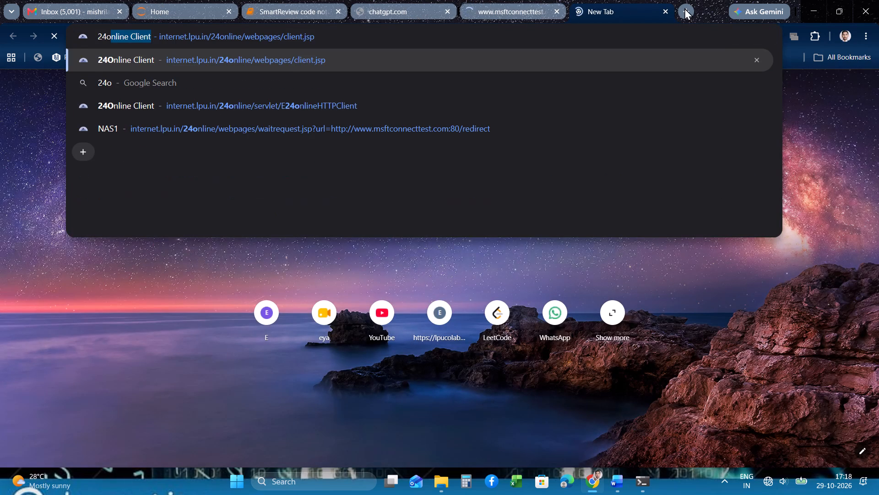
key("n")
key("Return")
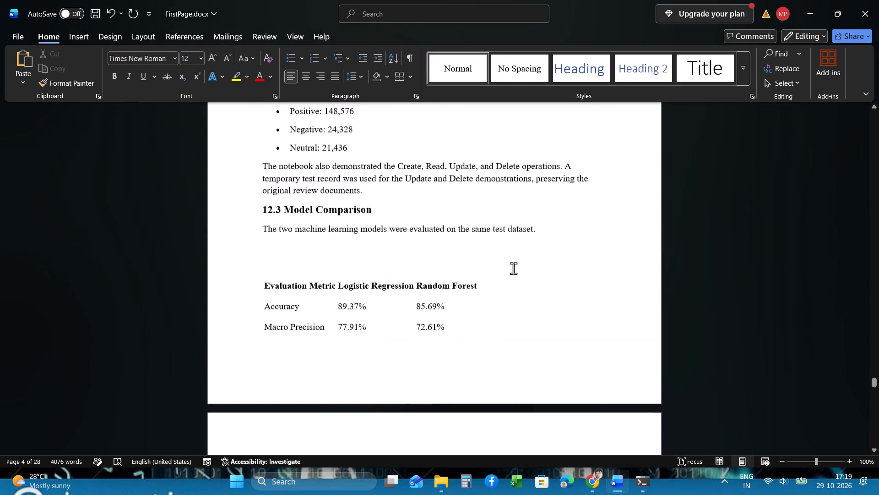
scroll(513, 268, "up", 2)
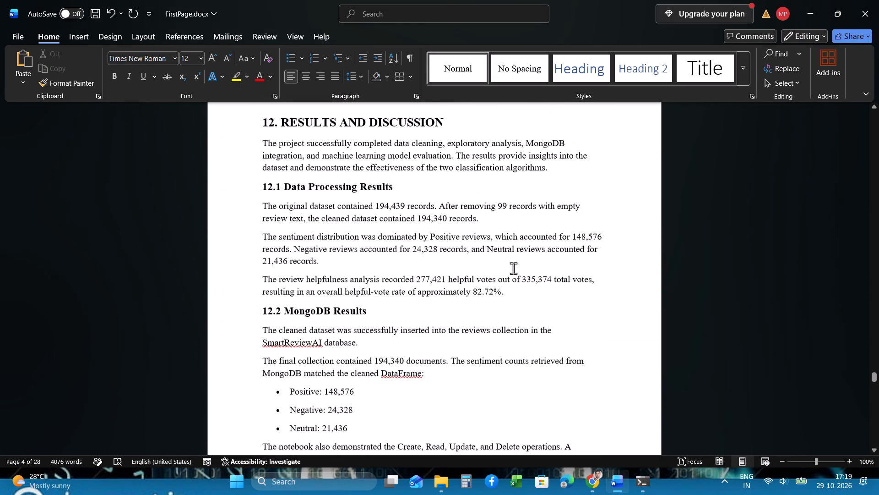
scroll(513, 268, "up", 1)
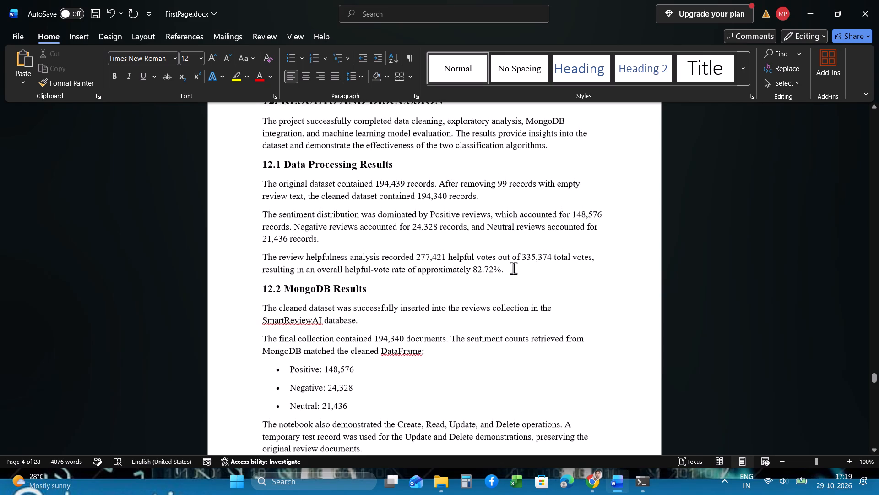
scroll(513, 268, "down", 1)
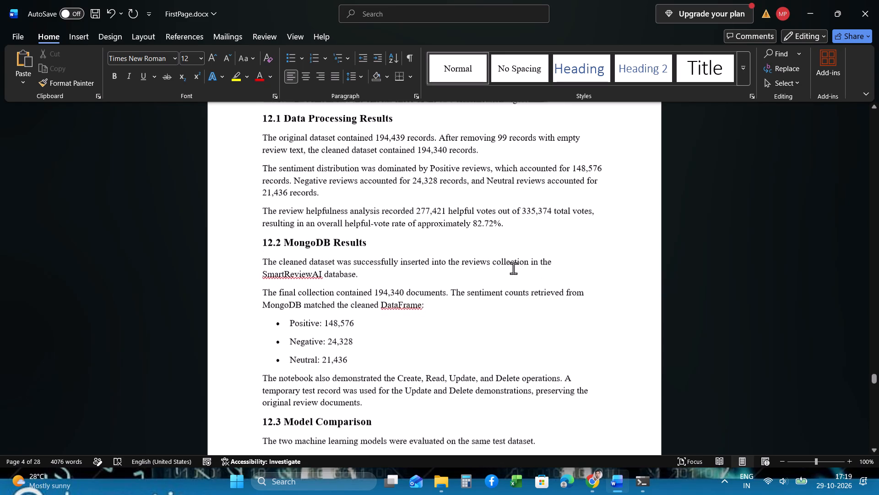
scroll(513, 268, "down", 3)
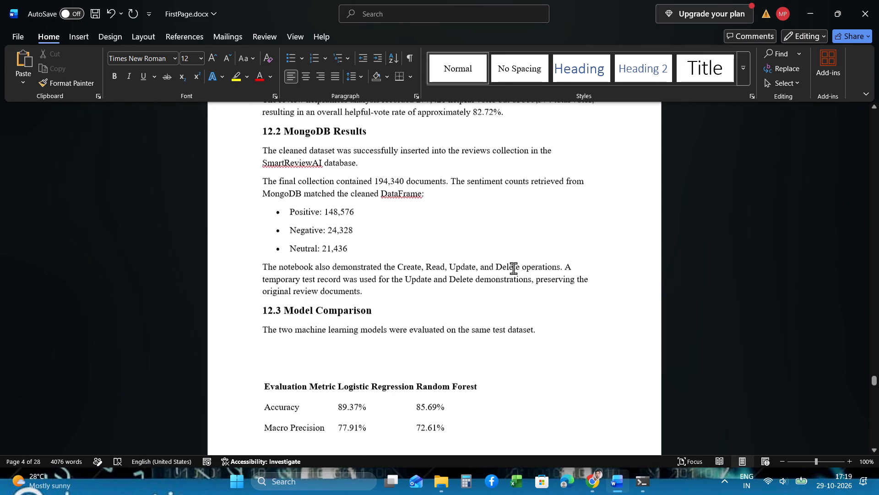
scroll(513, 268, "down", 2)
left_click(477, 297)
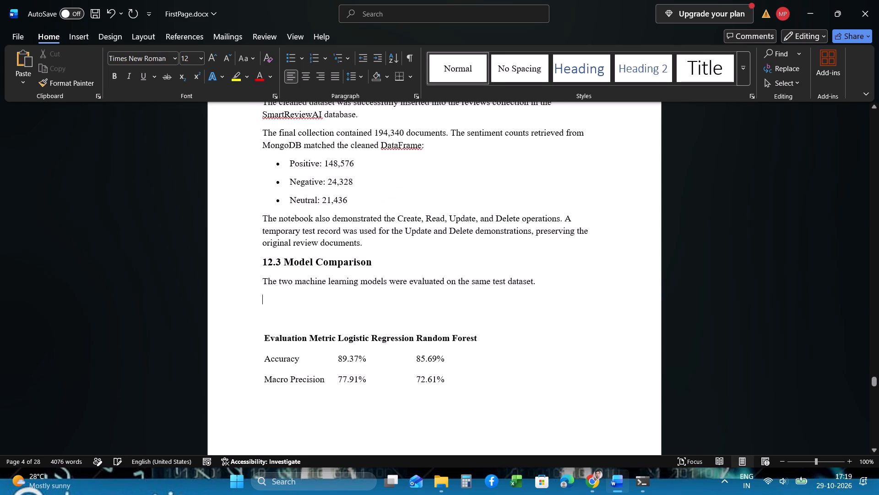
left_click(454, 244)
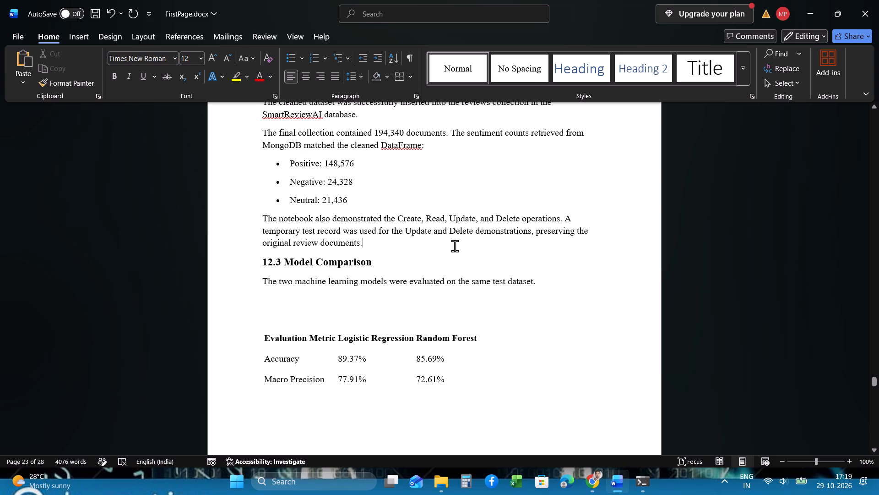
scroll(455, 246, "down", 1)
left_click(450, 251)
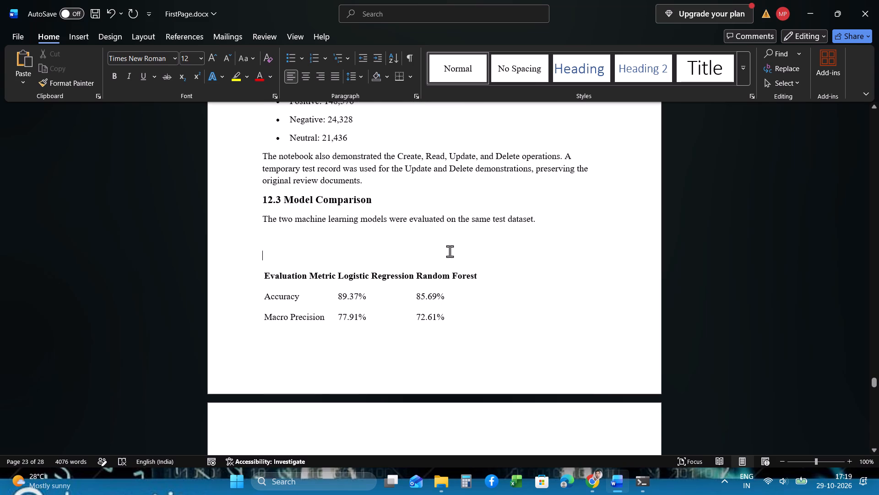
scroll(450, 251, "up", 4)
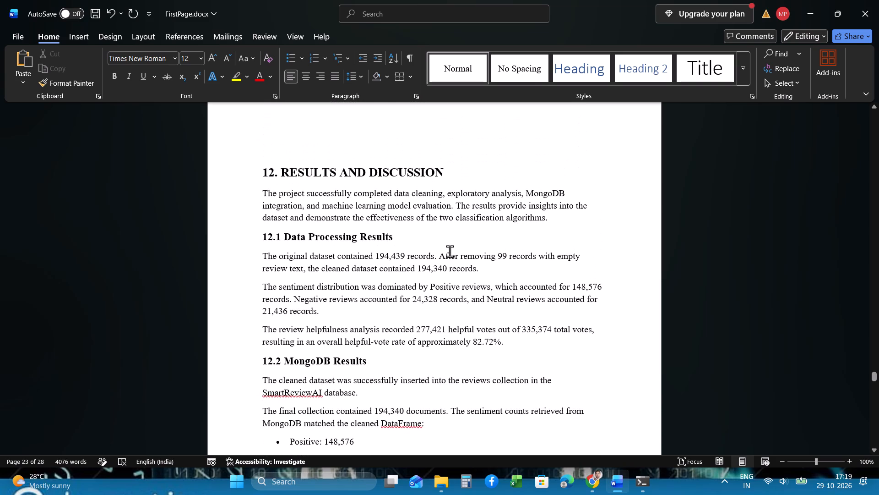
scroll(450, 251, "up", 3)
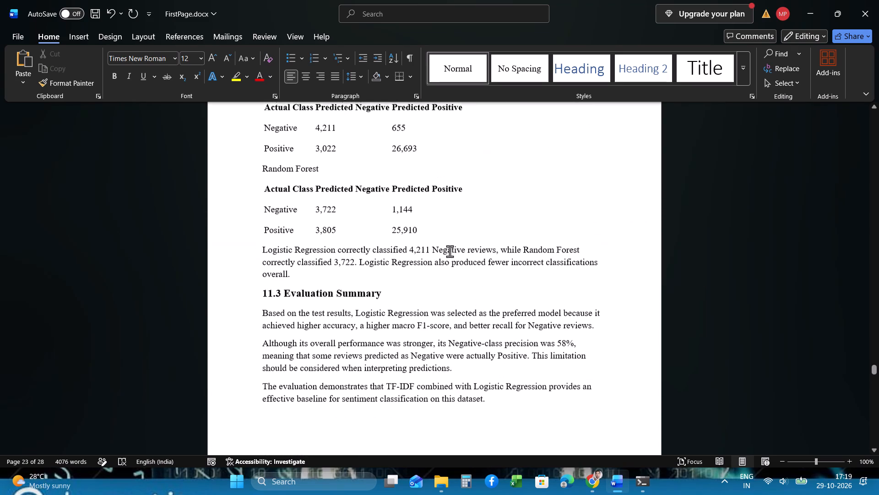
scroll(450, 251, "up", 3)
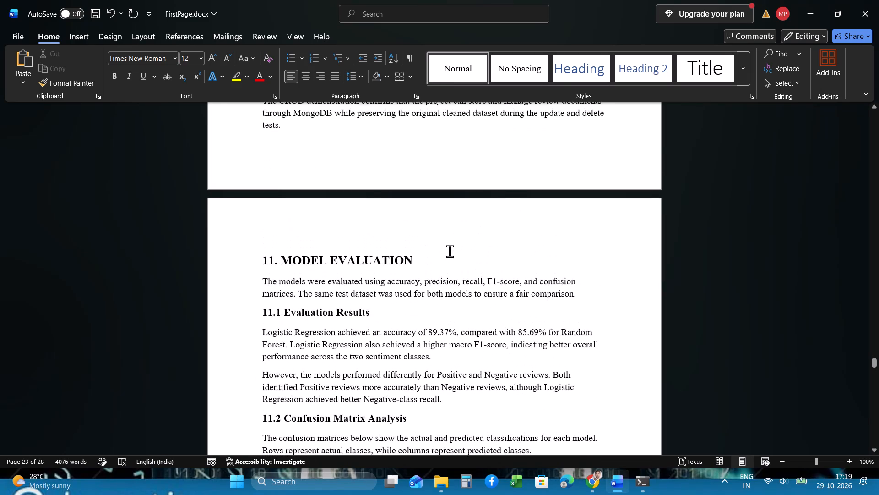
scroll(450, 251, "down", 1)
left_click(403, 203)
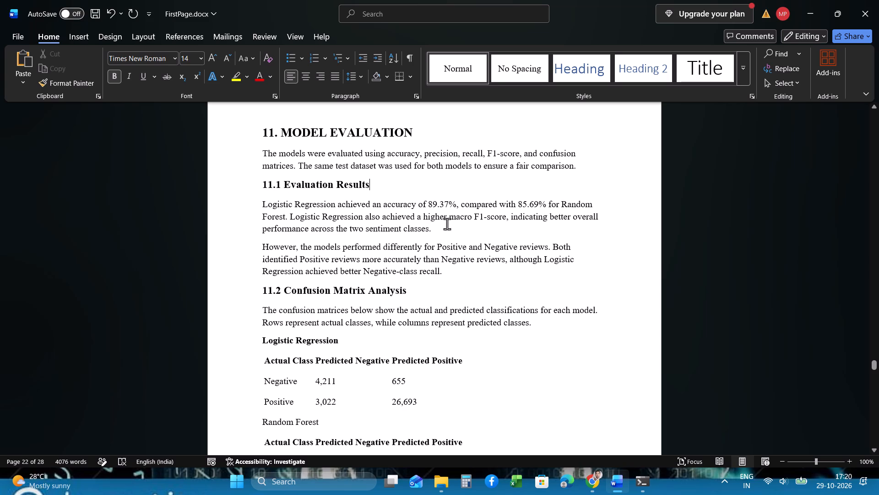
Add about 20 blank lines after the last 11.1 Evaluation Results paragraph, ahead of the 11.2 Confusion Matrix Analysis heading.
left_click(458, 275)
key("Return")
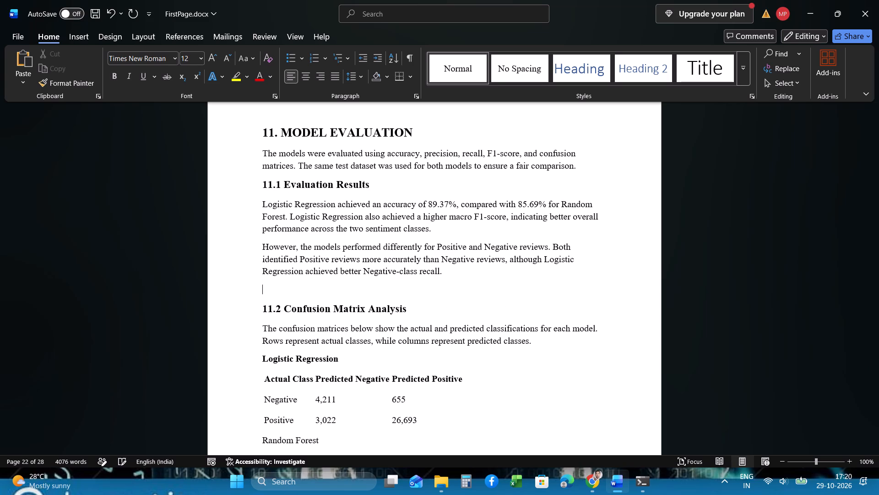
key("Return")
key("Return")
key("Return")
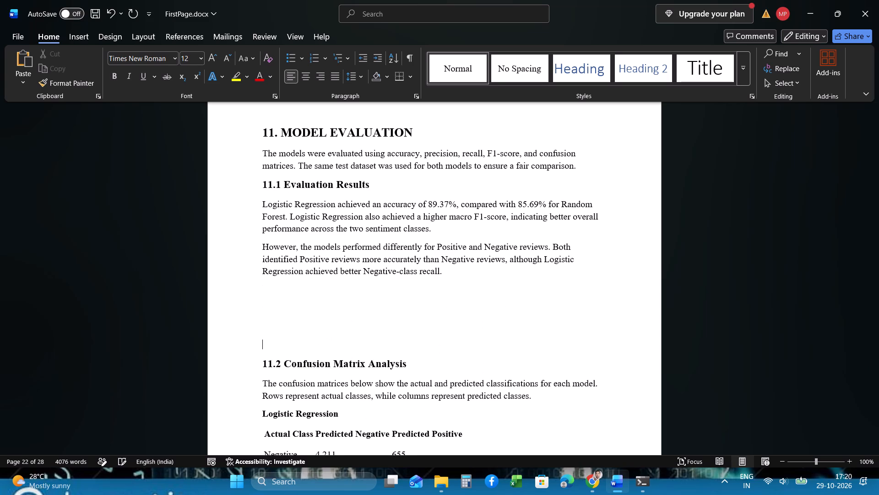
left_click(320, 291)
key("Return")
key("Return")
key("Return")
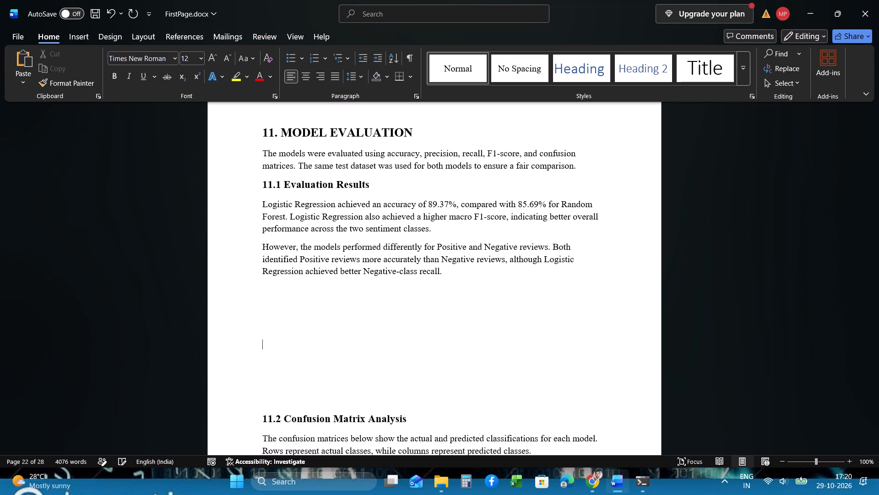
key("Return")
key("Return")
key("Return")
key("Return")
key("Return")
key("Return")
key("Return")
key("Return")
key("Return")
key("Return")
key("Return")
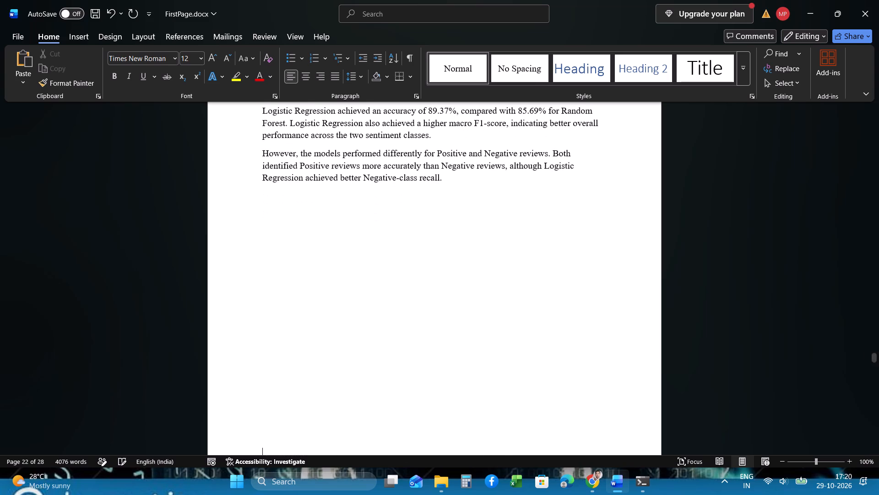
key("Return")
key("Return")
left_click(306, 164)
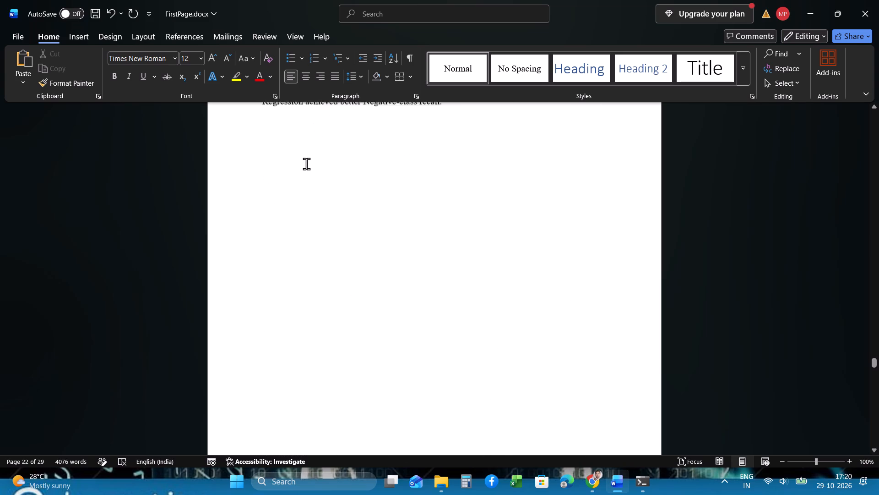
scroll(306, 164, "up", 1)
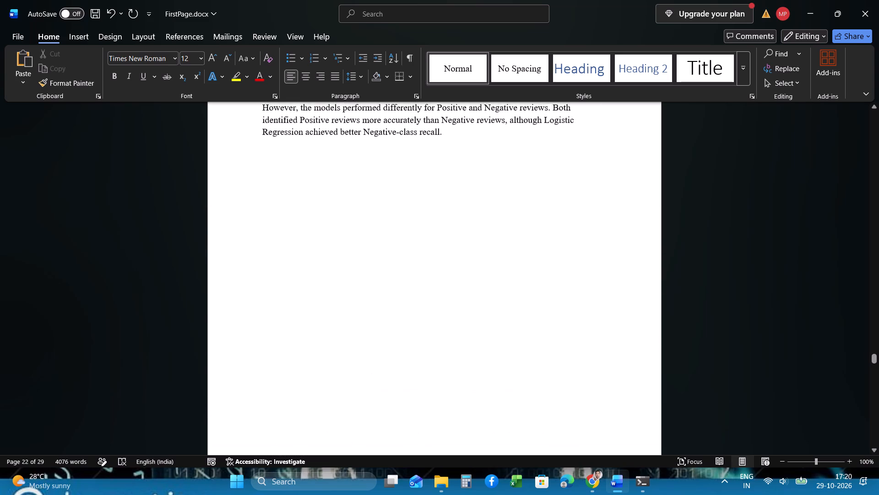
scroll(306, 164, "up", 3)
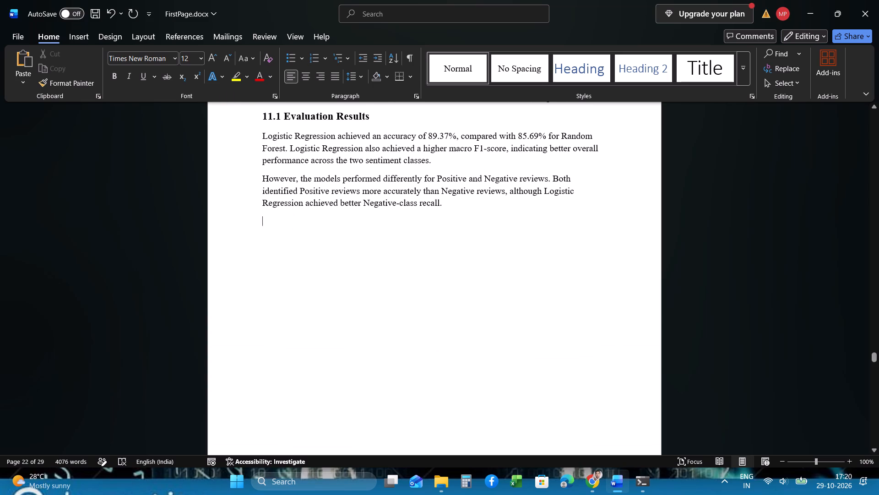
key("Return")
Draw a rectangle about 17.8 cm wide and 14.9 cm high in the blank space below the 11.1 Evaluation Results text.
left_click(87, 37)
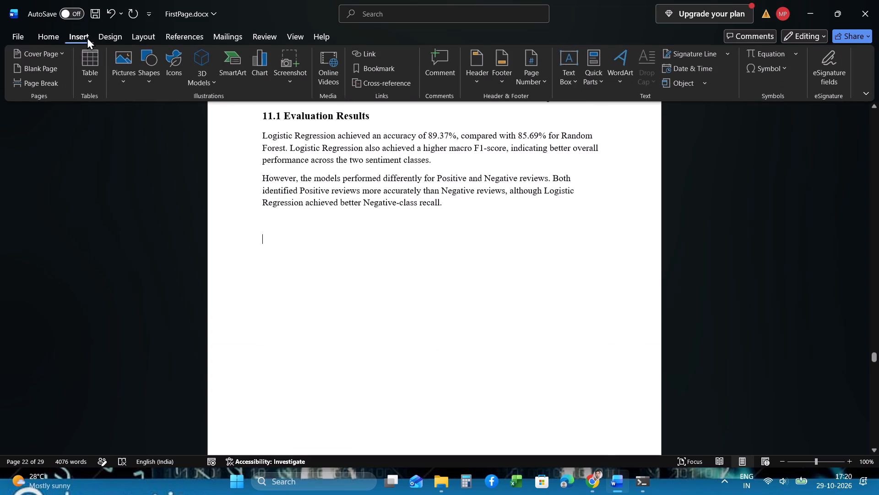
left_click(146, 83)
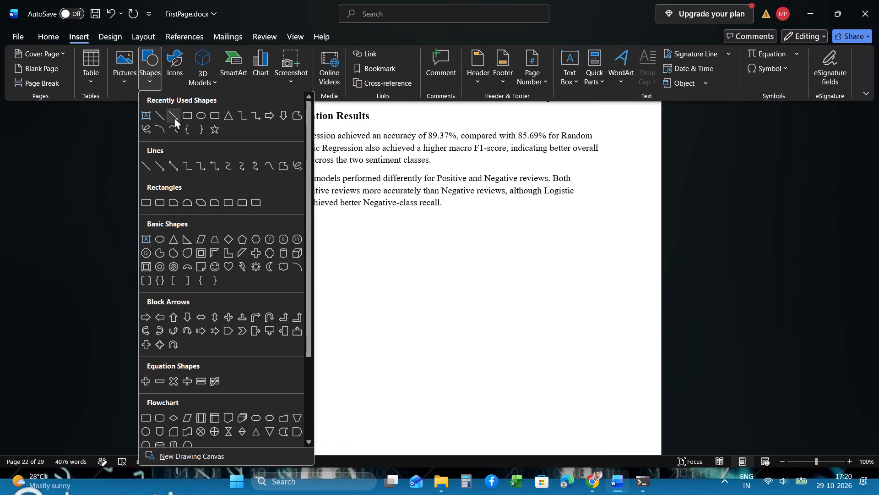
left_click(184, 116)
left_click_drag(261, 235, 646, 480)
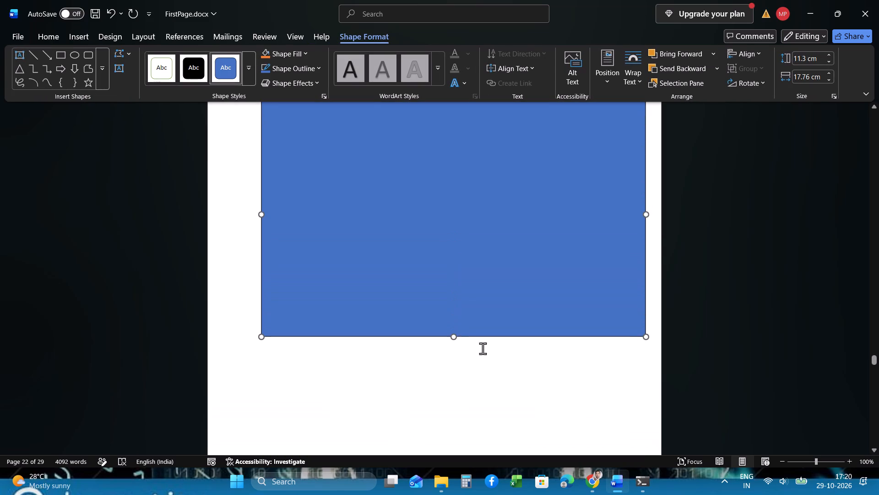
left_click_drag(454, 337, 457, 403)
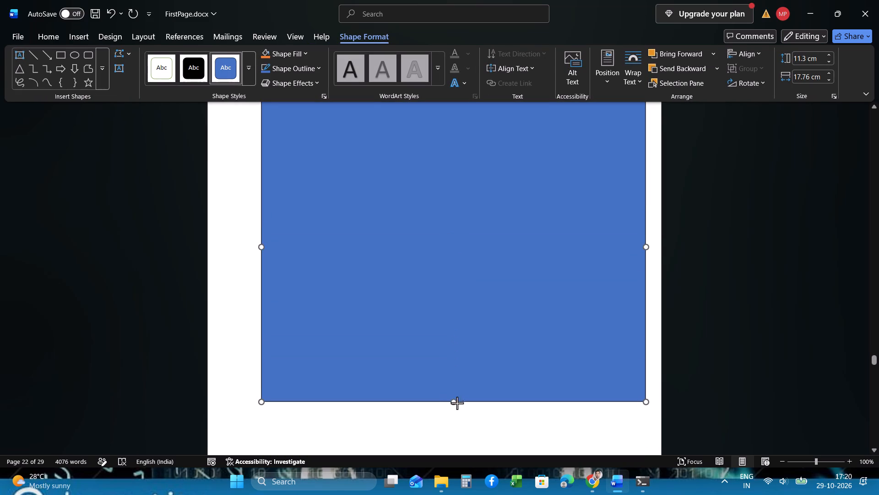
left_click_drag(457, 403, 461, 415)
Fill the rectangle below the 11.1 Evaluation Results text with the picture "Jupyter Logistic Regression Results (1).png" from Downloads.
scroll(406, 246, "up", 1)
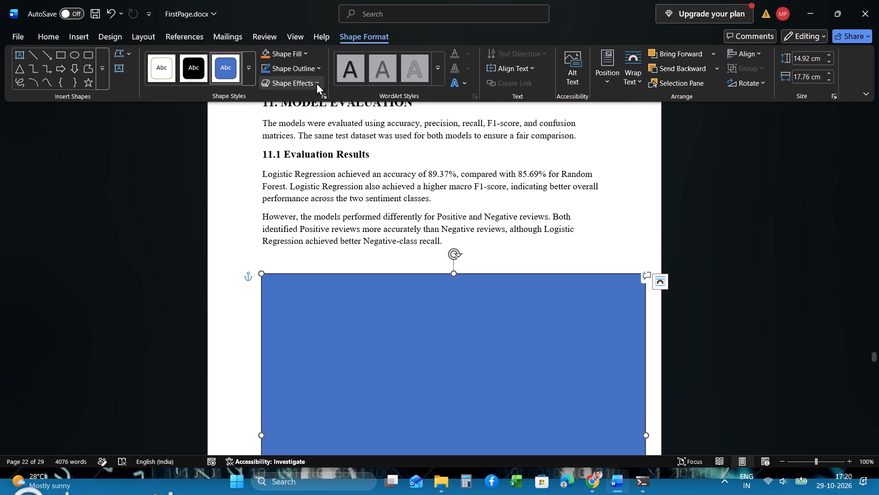
left_click(304, 51)
left_click(325, 286)
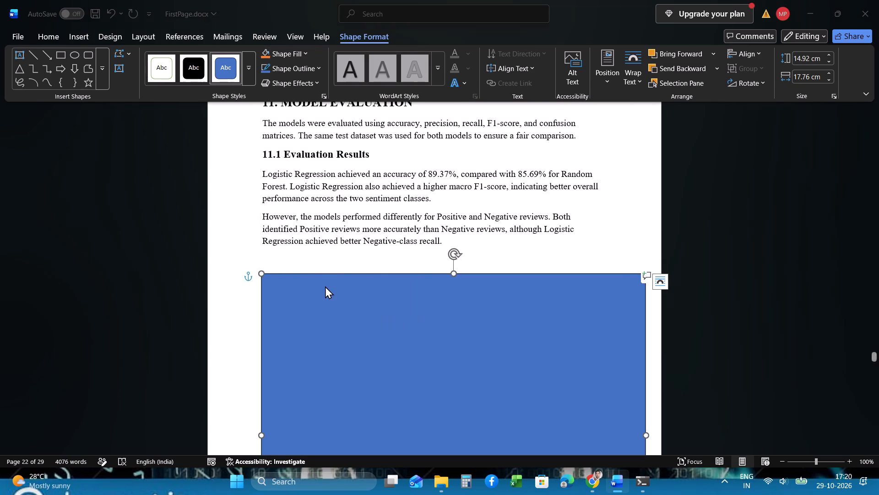
left_click(318, 198)
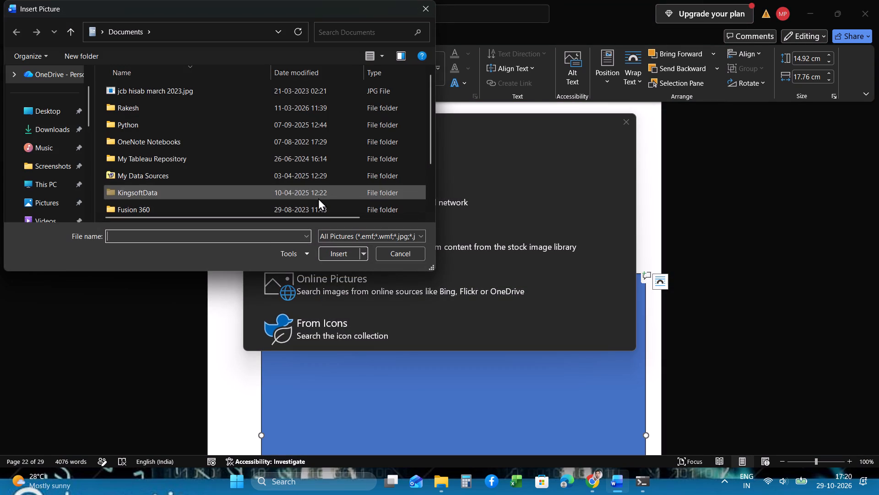
left_click(54, 129)
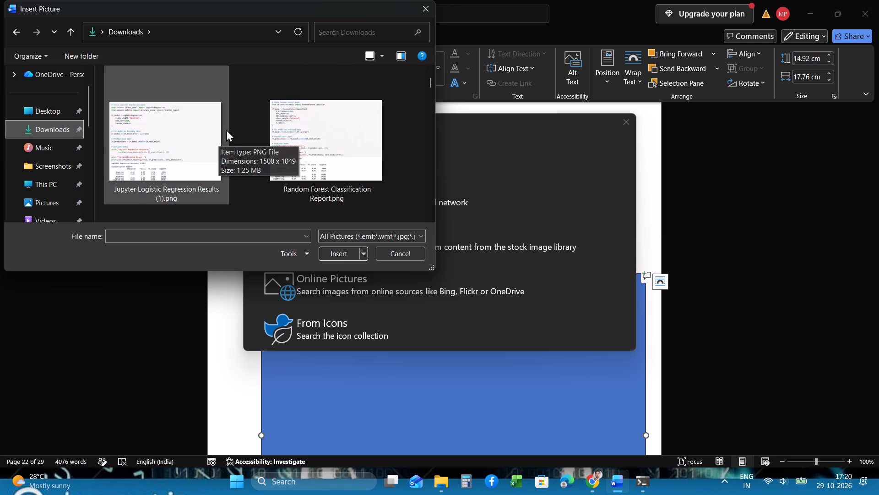
double_click(195, 137)
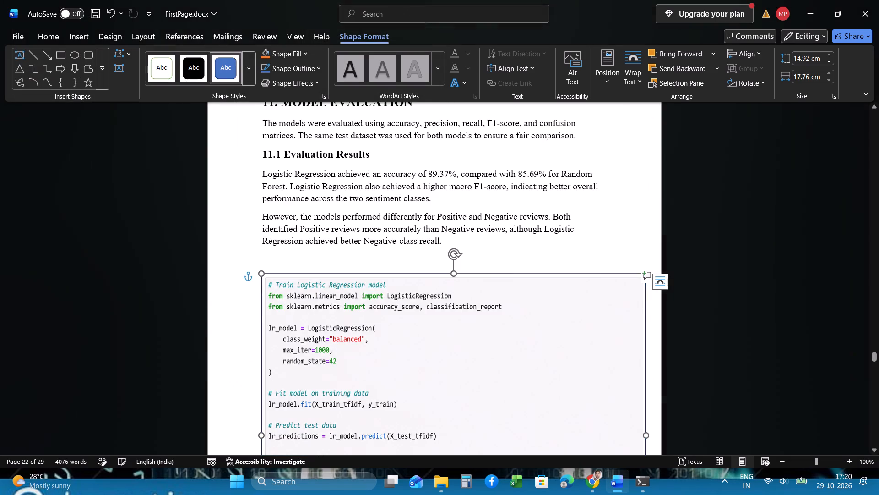
Enter the line "Logistic Regression Model" in the blank paragraph just above the logistic regression code image.
scroll(360, 278, "down", 1)
left_click(350, 249)
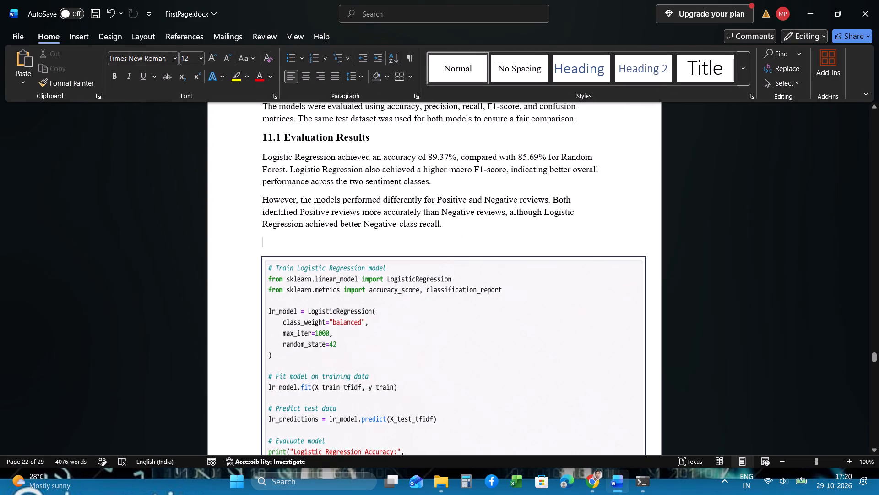
key("shift+l")
type("ogistic Regr")
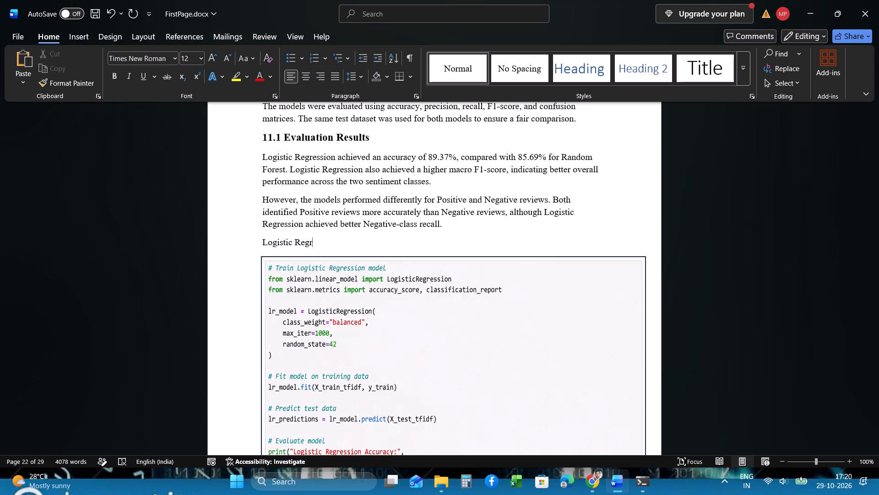
type("ession")
key("space")
type("Model")
Format the "Logistic Regression Model" line above the code image as bold, size 13.
left_click_drag(364, 245, 285, 249)
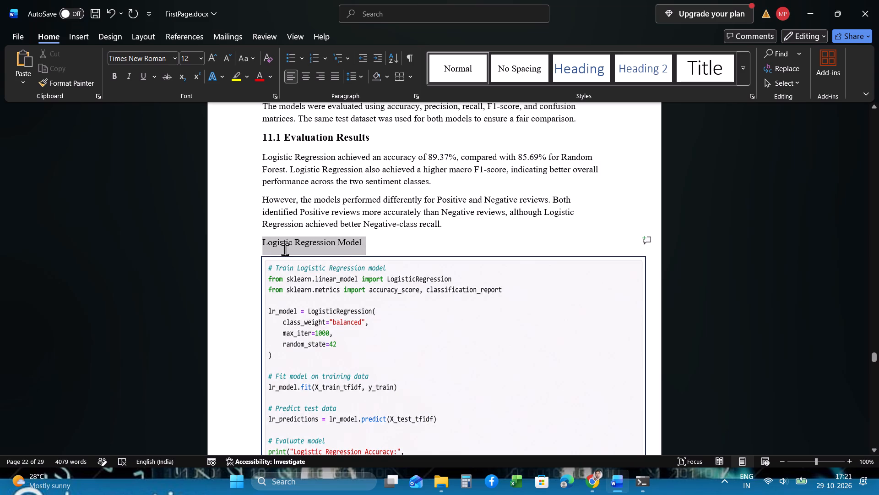
left_click_drag(285, 249, 271, 248)
left_click(284, 224)
left_click(341, 269)
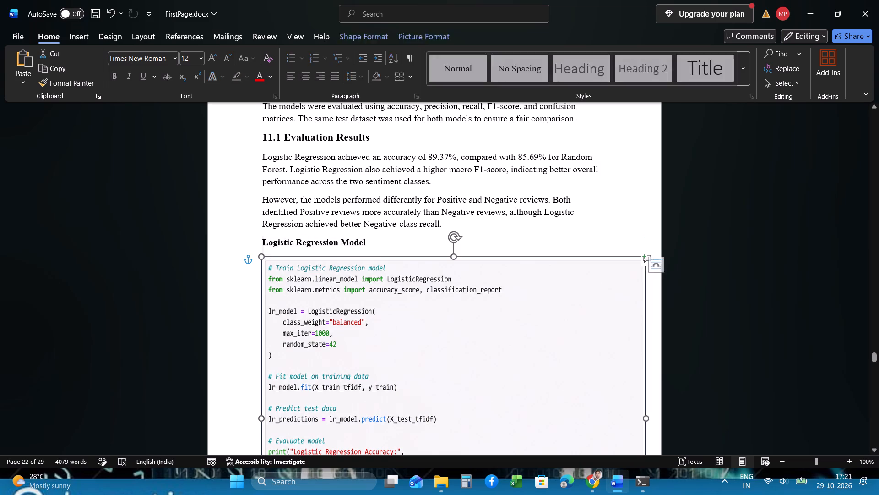
left_click_drag(383, 242, 282, 241)
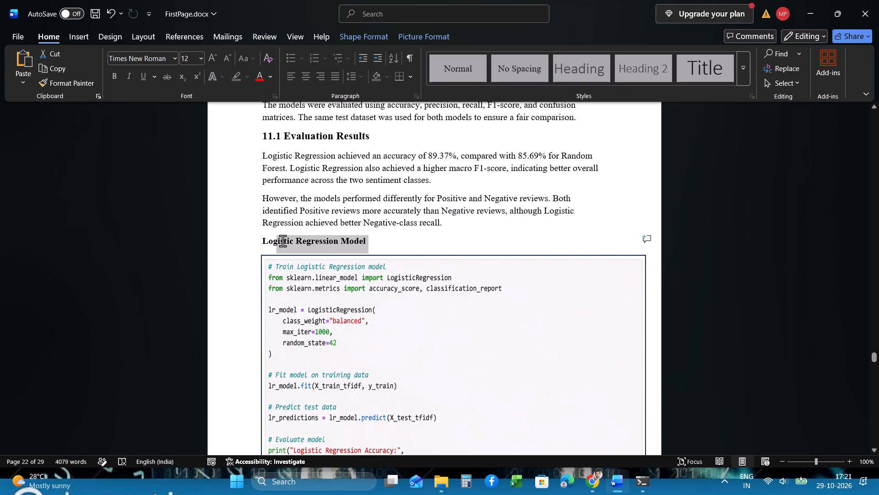
left_click_drag(282, 241, 266, 240)
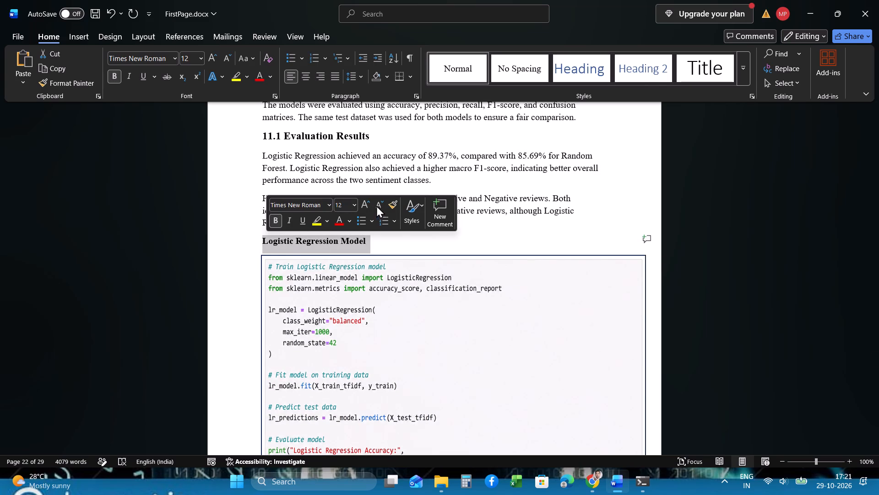
left_click(343, 204)
type("13")
key("Return")
left_click(385, 273)
Adjust the bottom edge of the logistic regression code image, reducing its height and keeping its width.
scroll(385, 273, "down", 1)
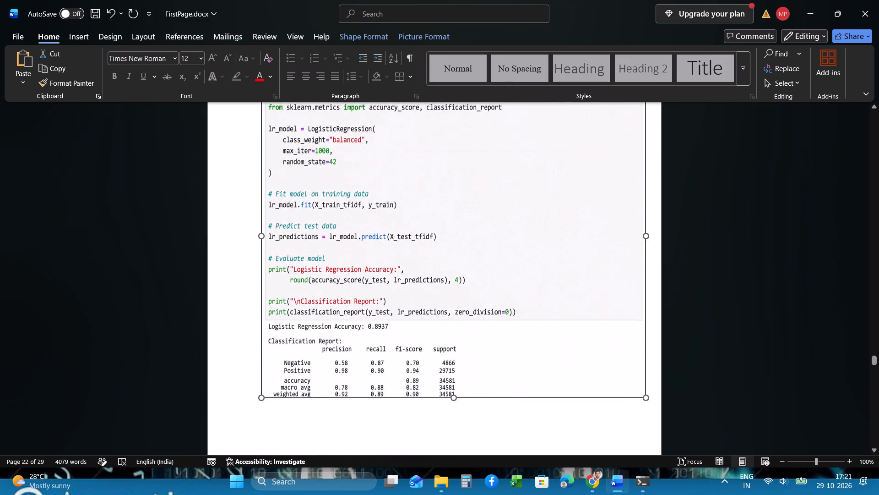
scroll(385, 273, "down", 1)
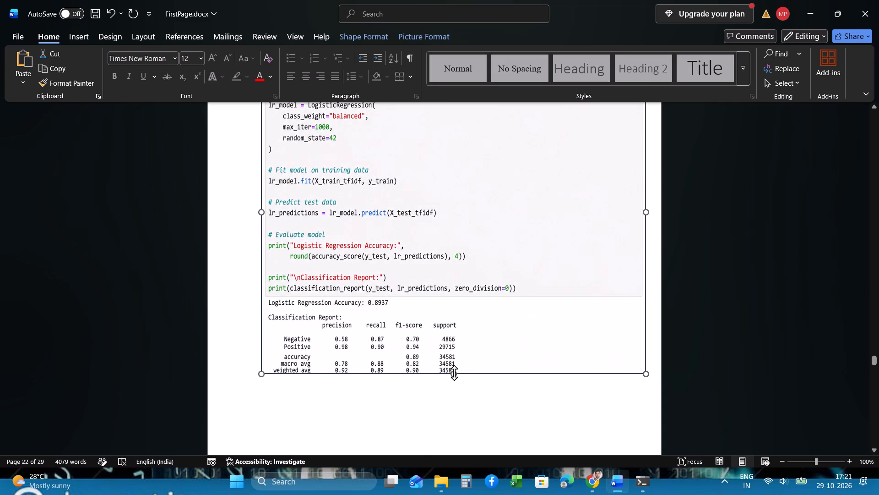
left_click_drag(455, 375, 454, 391)
scroll(454, 391, "down", 1)
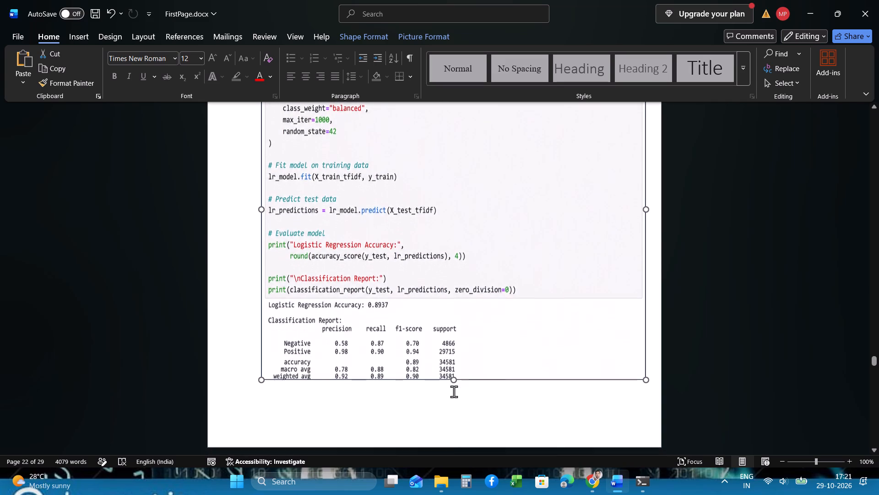
left_click_drag(454, 386, 445, 315)
Enter the line "Random Forest Model" in the blank paragraph just above the 11.2 Confusion Matrix Analysis heading.
scroll(445, 315, "down", 1)
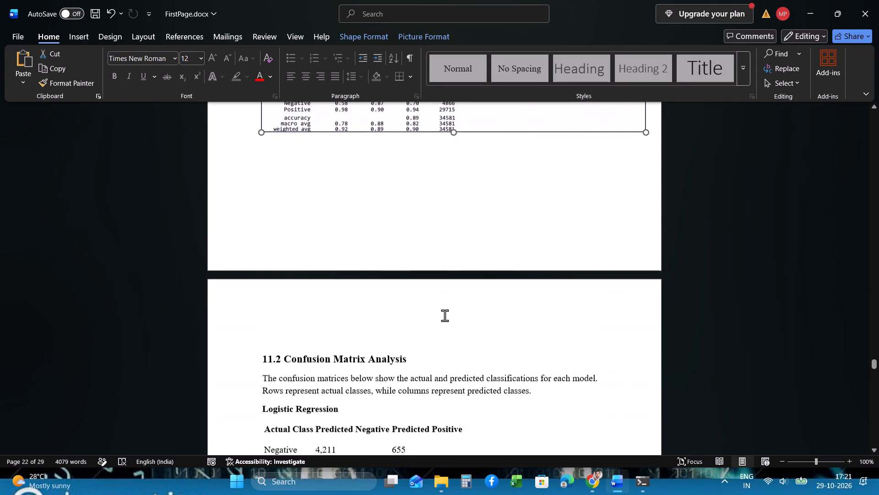
scroll(445, 315, "down", 1)
left_click(368, 302)
left_click(352, 298)
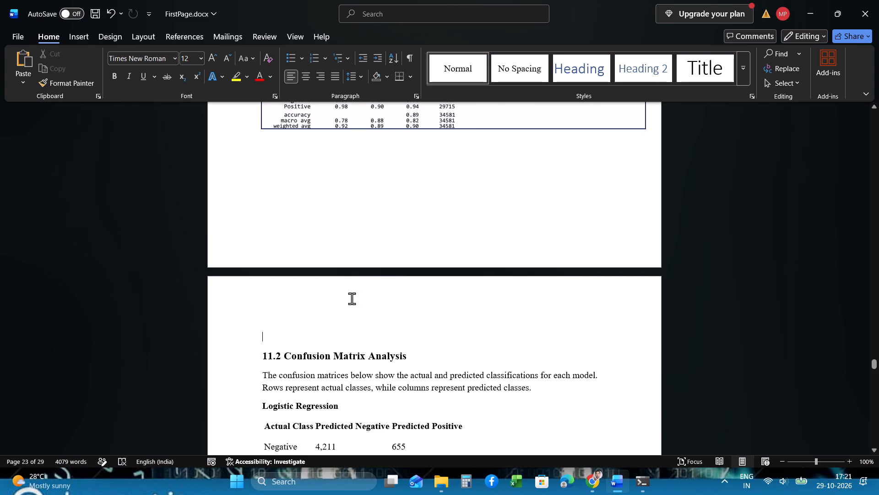
type("Random")
key("space")
type("Forest")
key("space")
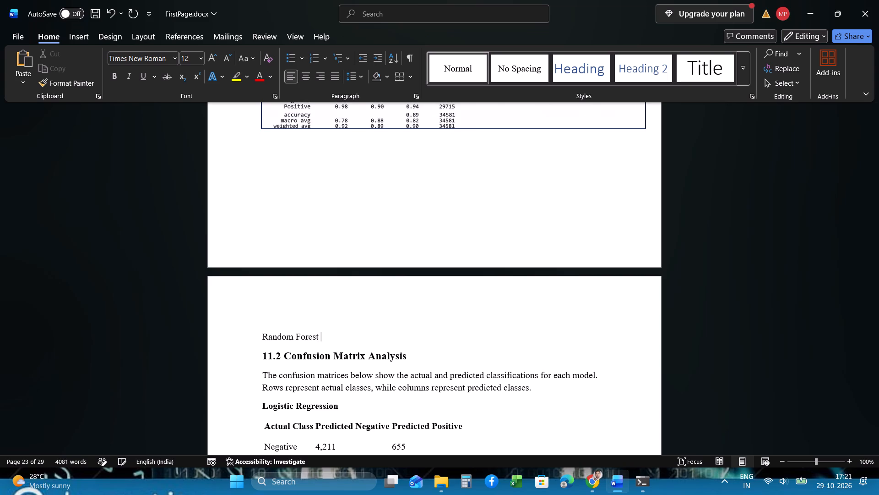
type("Model")
Format the "Random Forest Model" line as bold, size 13.
triple_click(327, 336)
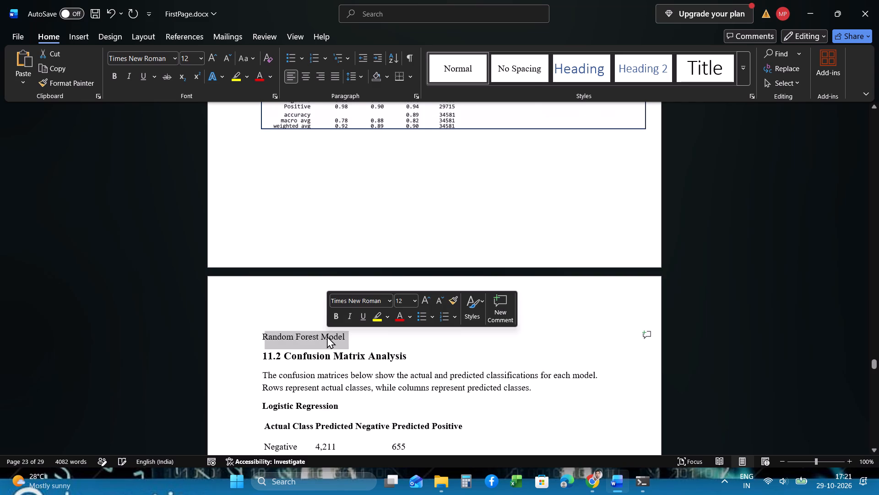
left_click(338, 318)
left_click(403, 301)
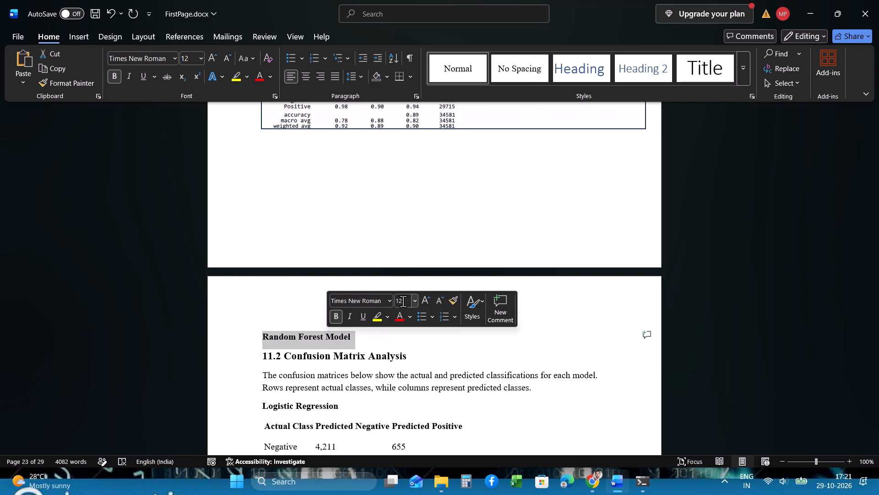
type("13")
key("Return")
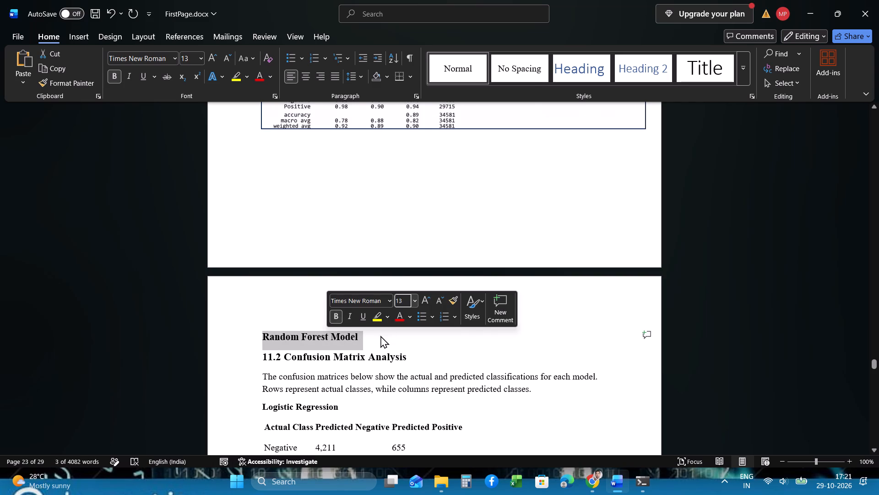
Add 17 blank lines after "Random Forest Model" to make room for a figure ahead of the 11.2 heading.
left_click(380, 338)
key("Return")
key("Return")
key("Return")
key("Return")
key("Return")
key("Return")
key("Return")
key("Return")
key("Return")
key("Return")
key("Return")
key("Return")
key("Return")
key("Return")
key("Return")
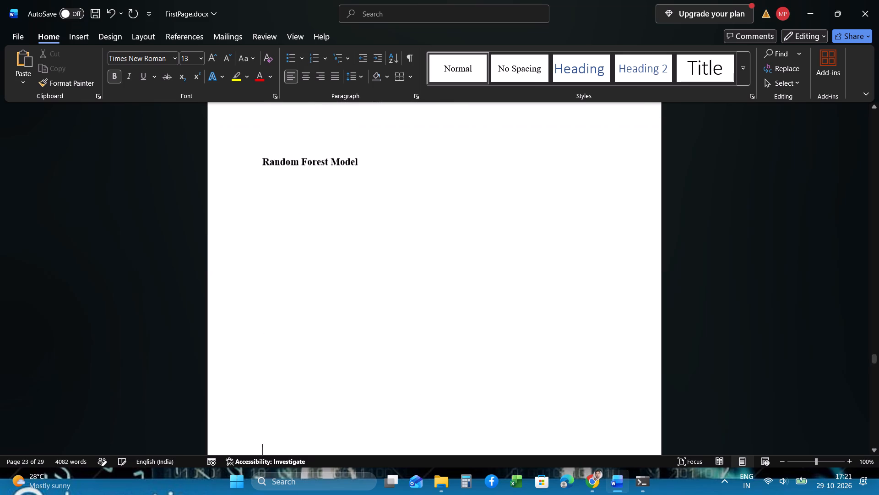
key("Return")
key("Return")
Draw a rectangle about 17.9 cm wide and 13.4 cm high in the blank space below "Random Forest Model".
scroll(356, 286, "up", 1)
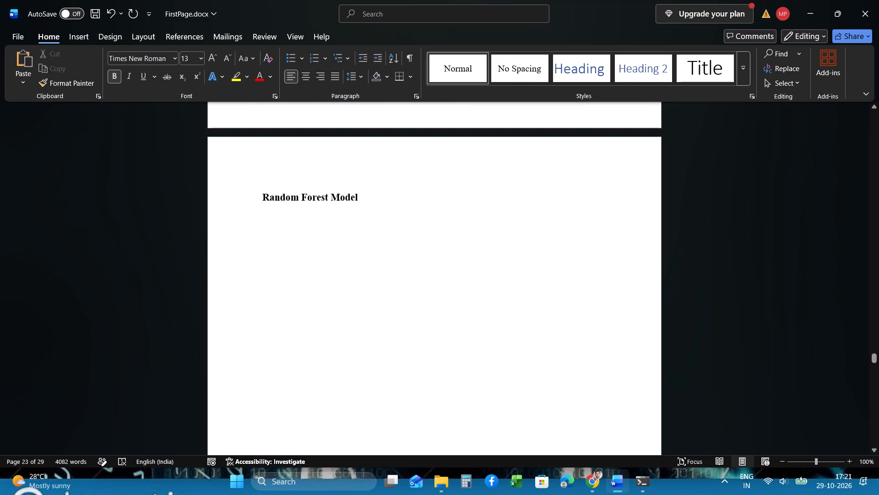
left_click(85, 37)
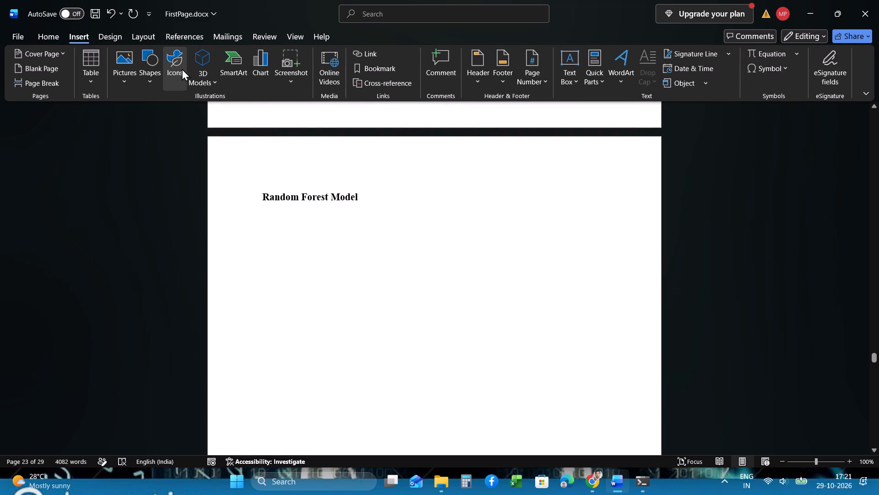
left_click(154, 82)
left_click(185, 115)
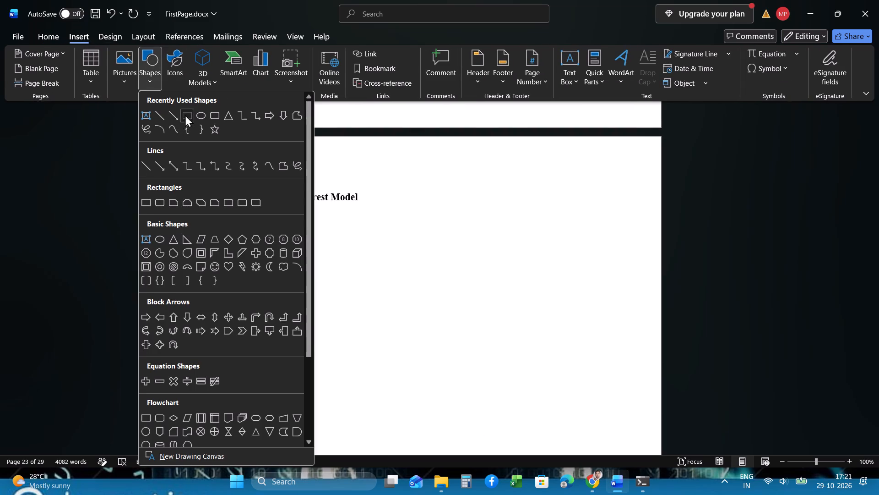
left_click_drag(261, 209, 461, 324)
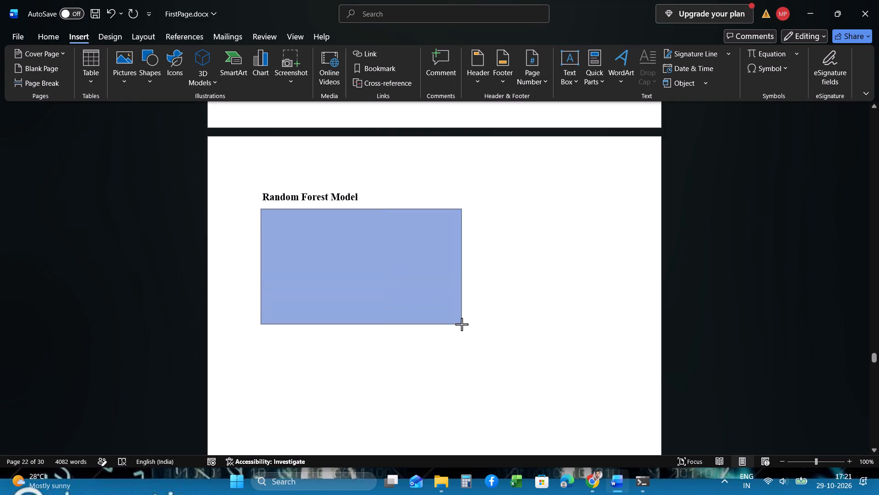
left_click_drag(461, 324, 649, 483)
scroll(563, 360, "down", 1)
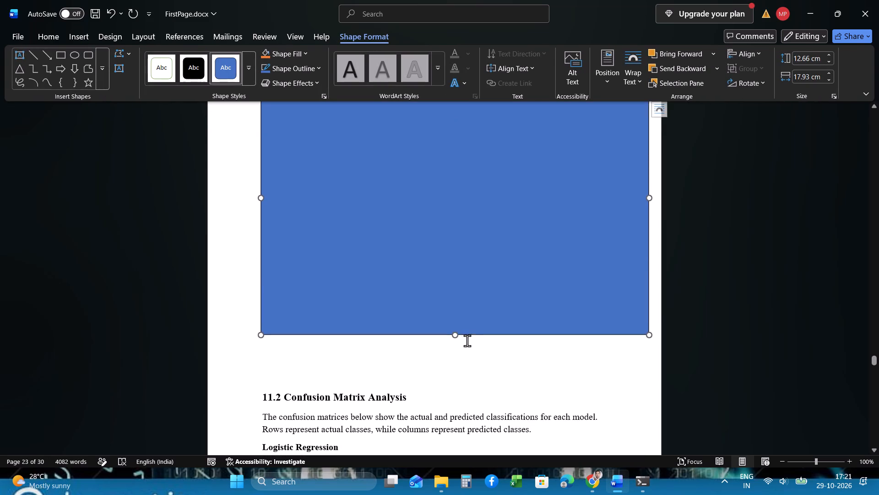
left_click_drag(456, 337, 458, 351)
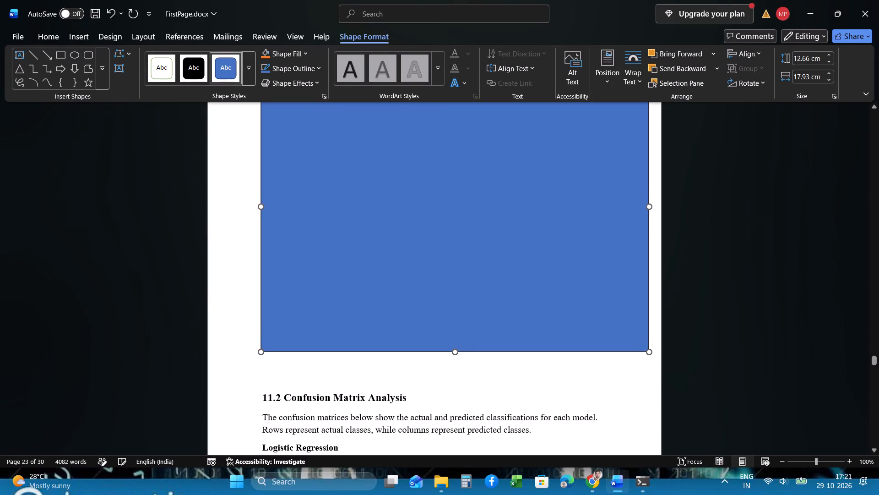
Fill the rectangle below "Random Forest Model" with the picture "Random Forest Classification Report.png" from Downloads.
left_click(305, 52)
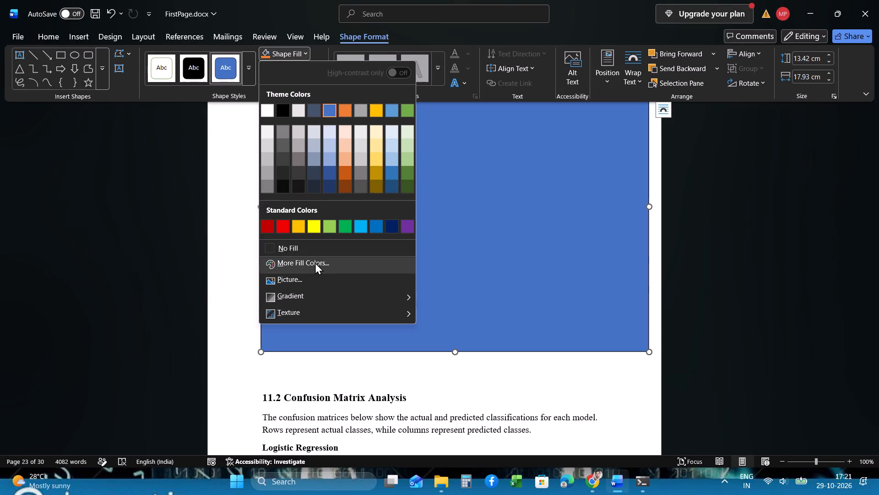
left_click(318, 282)
left_click(334, 192)
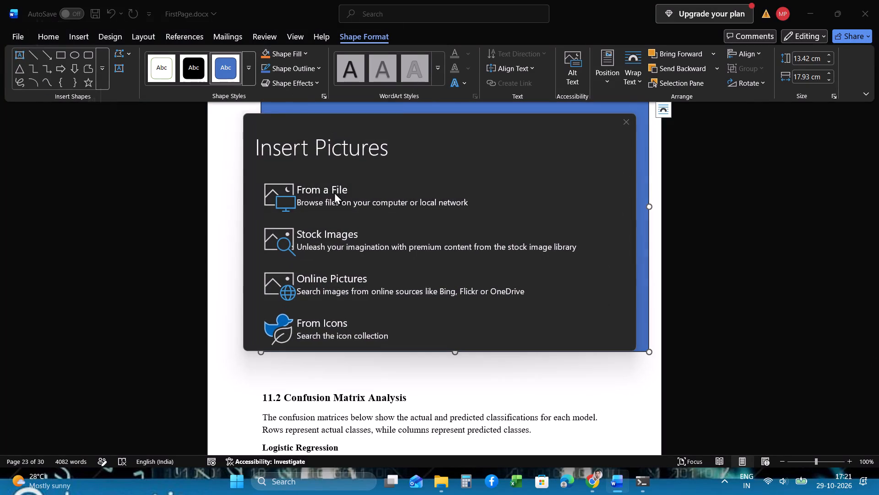
scroll(233, 174, "down", 1)
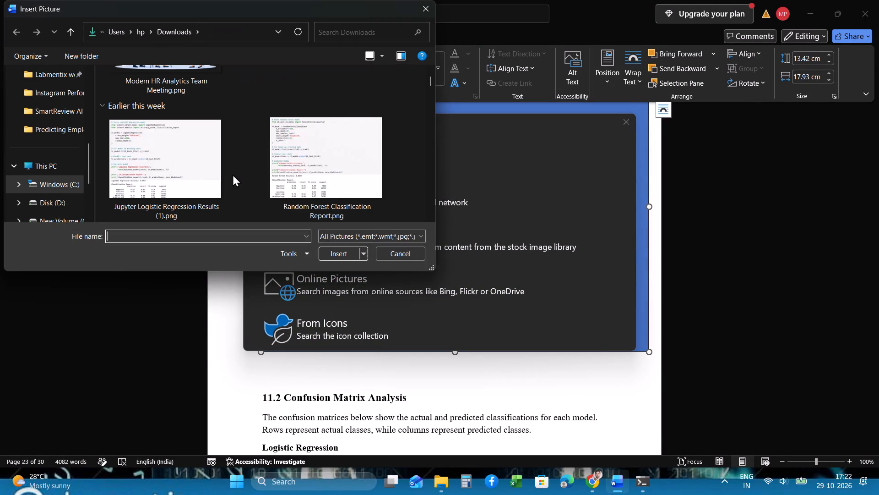
double_click(295, 169)
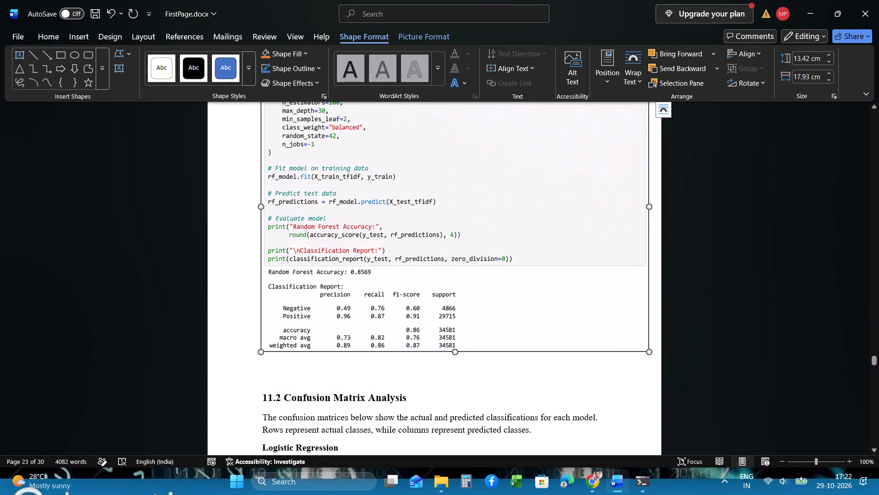
scroll(394, 265, "up", 1)
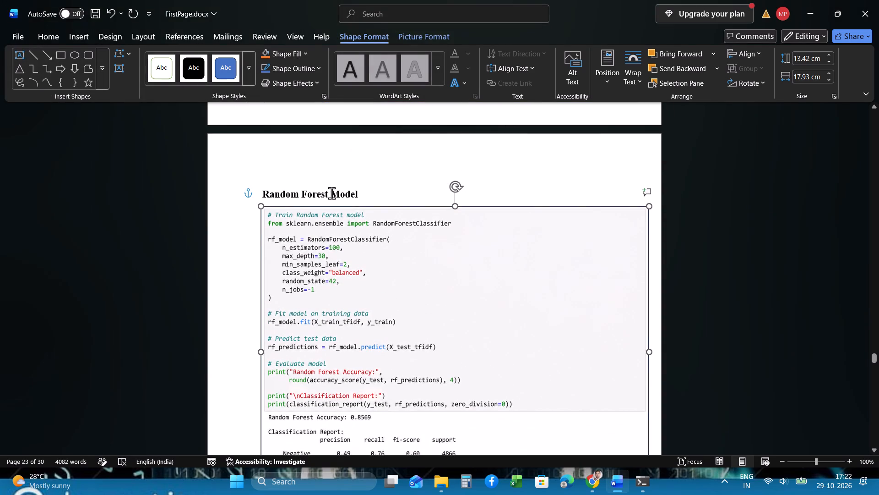
left_click(369, 193)
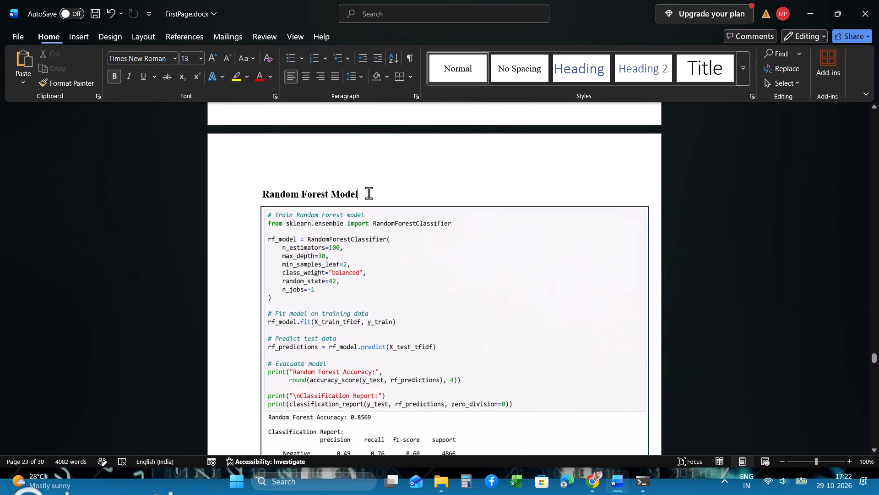
Remove the outline from the picture-filled rectangle below "Random Forest Model".
scroll(361, 186, "down", 1)
left_click(435, 252)
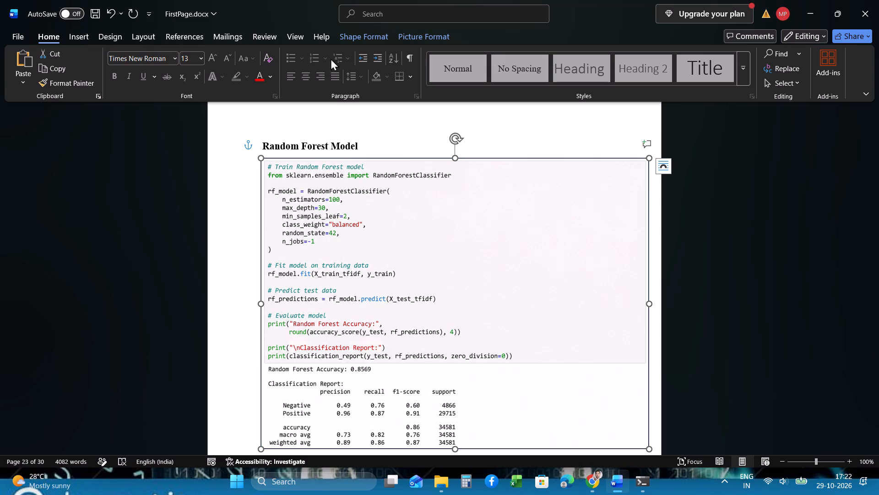
left_click(350, 35)
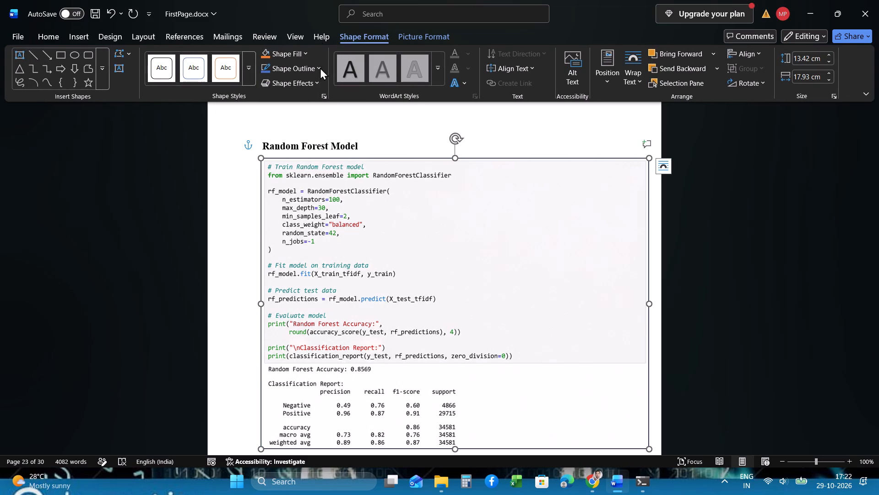
left_click(320, 67)
left_click(271, 260)
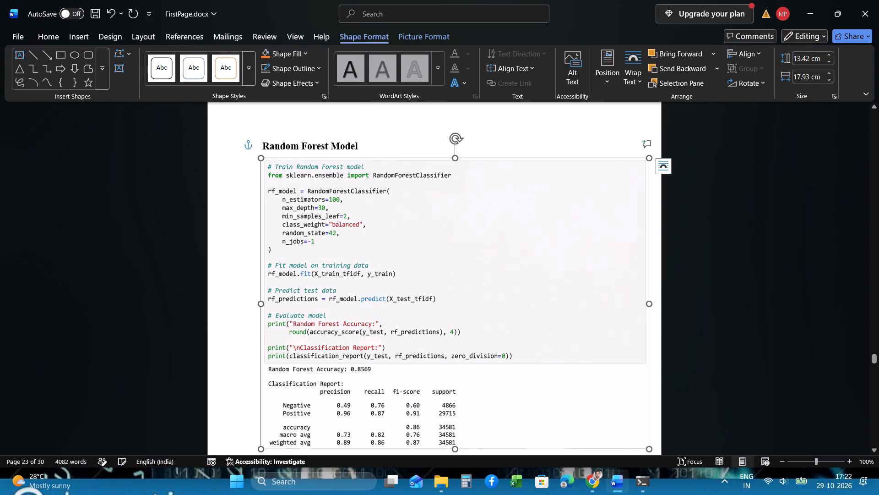
Remove the outline from the picture-filled rectangle below "Logistic Regression Model".
scroll(378, 249, "up", 3)
left_click(357, 212)
scroll(357, 212, "up", 1)
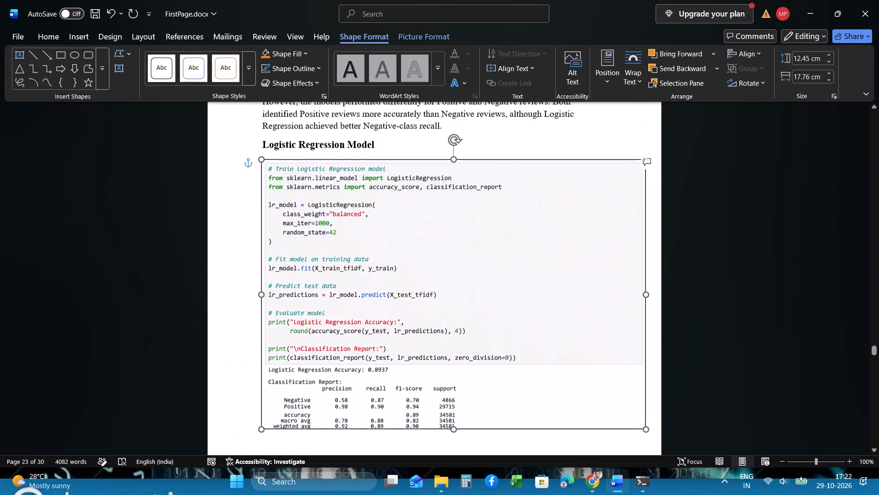
scroll(357, 212, "up", 1)
left_click(320, 67)
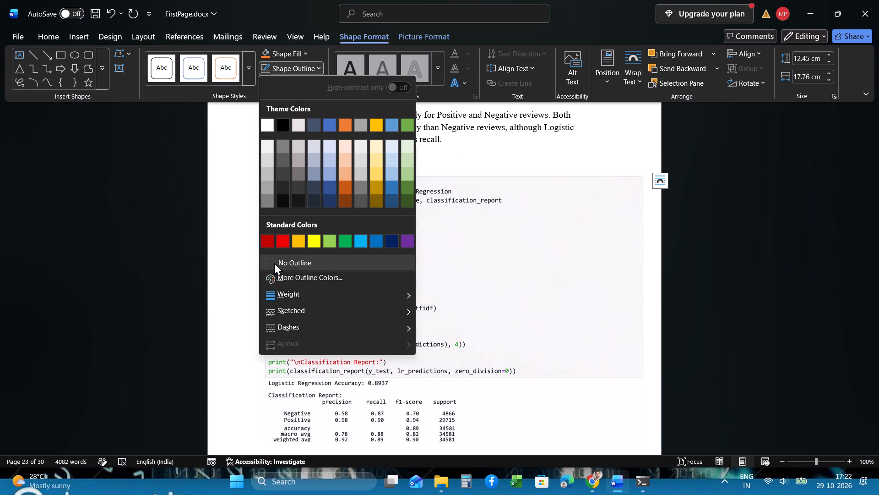
left_click(267, 262)
scroll(433, 317, "down", 1)
left_click(420, 339)
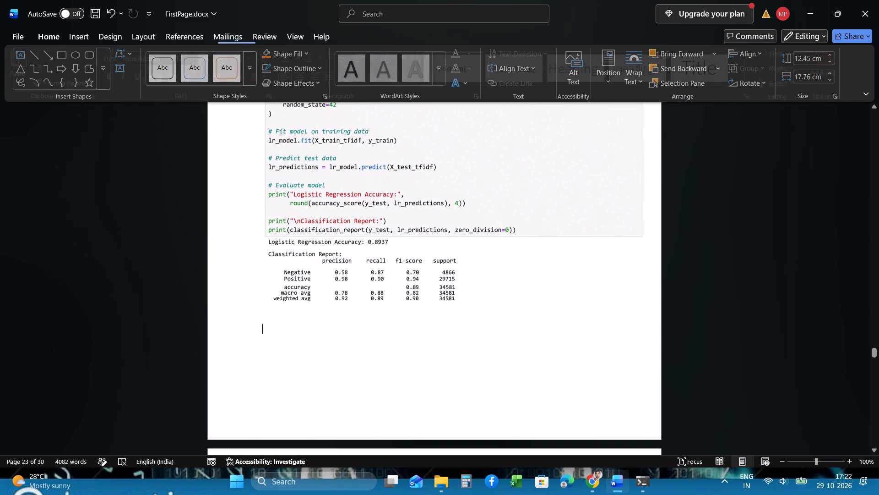
Review the report from the model figures through sections 11.2, 11.3 and 12 to 12.3, checking layout and remaining figure spots.
scroll(420, 339, "up", 1)
scroll(420, 339, "down", 2)
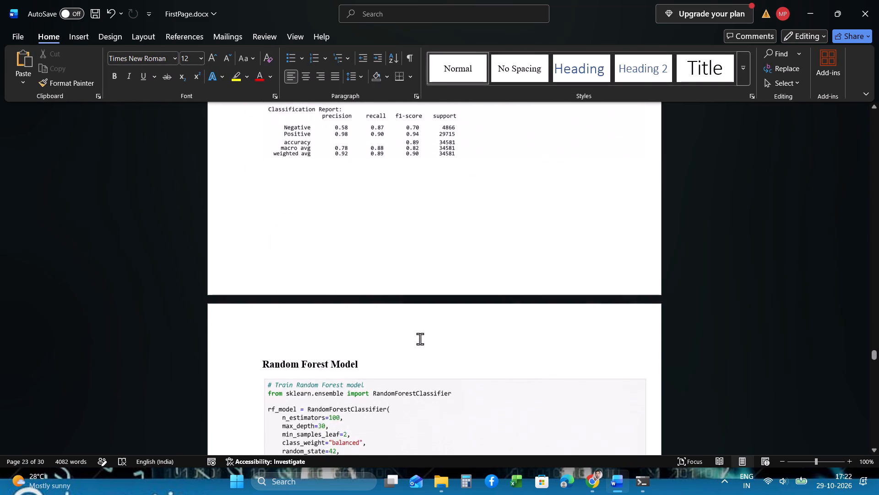
scroll(420, 339, "down", 5)
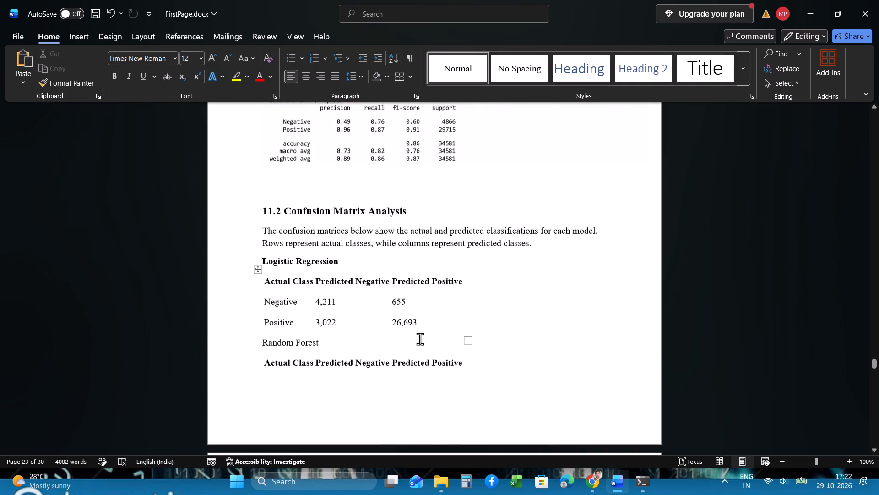
scroll(420, 339, "down", 3)
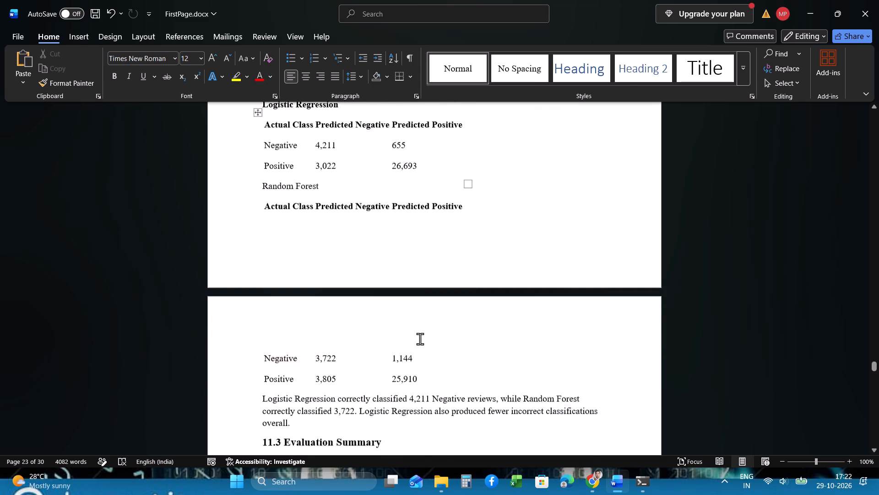
scroll(420, 339, "down", 3)
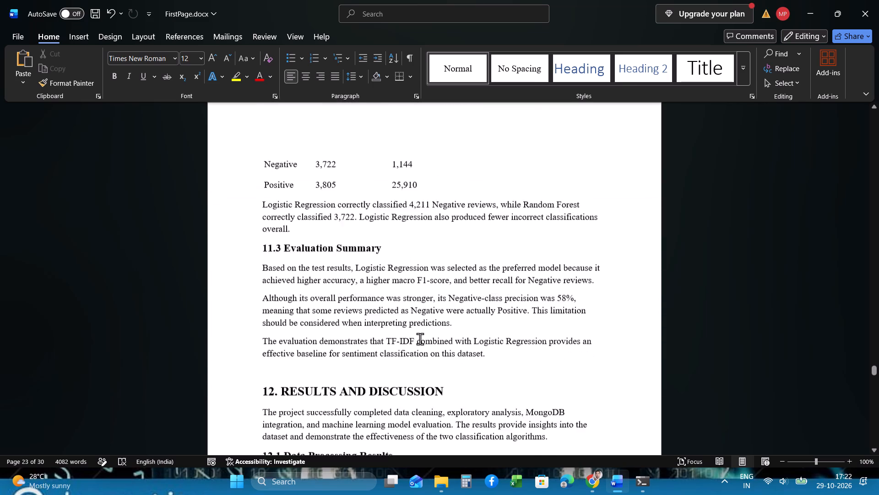
scroll(420, 339, "down", 2)
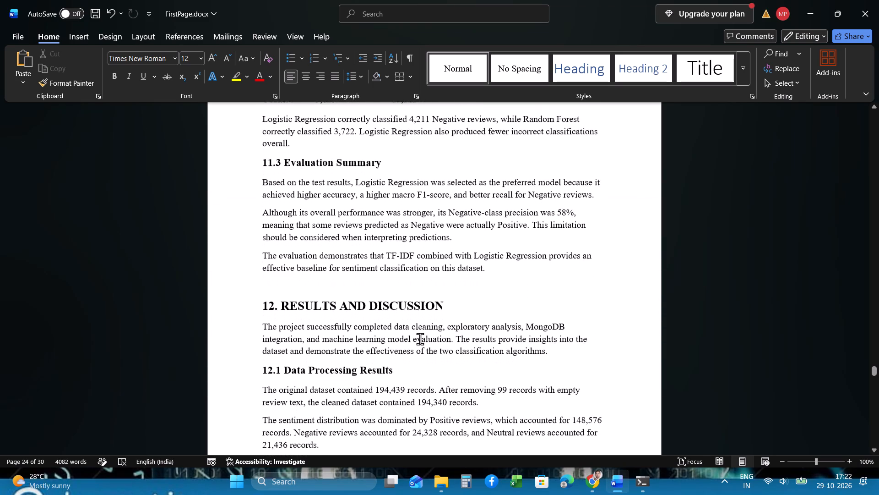
scroll(420, 339, "down", 2)
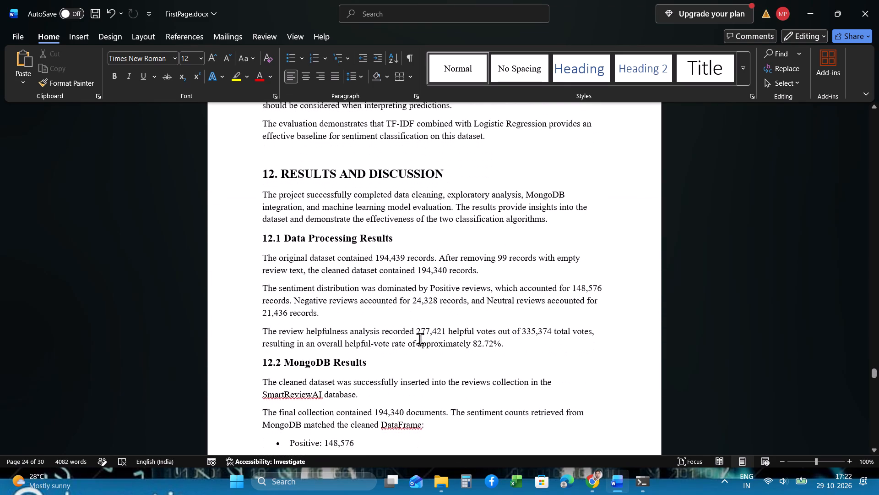
scroll(420, 339, "down", 1)
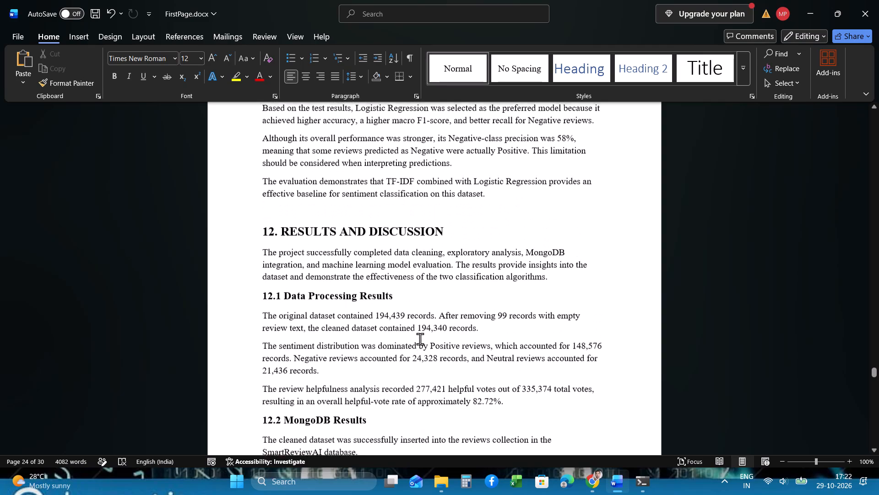
scroll(420, 339, "down", 3)
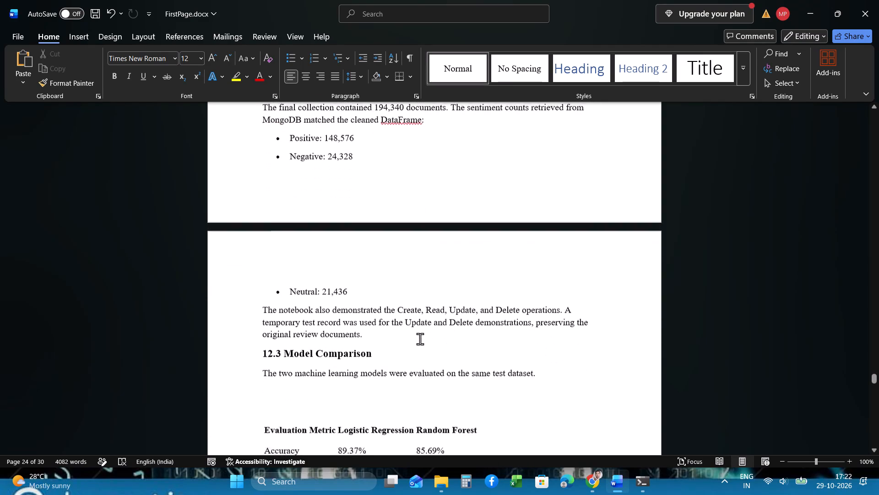
scroll(420, 339, "down", 2)
Delete one blank line above the evaluation metric table in section 12.3 Model Comparison.
left_click(404, 319)
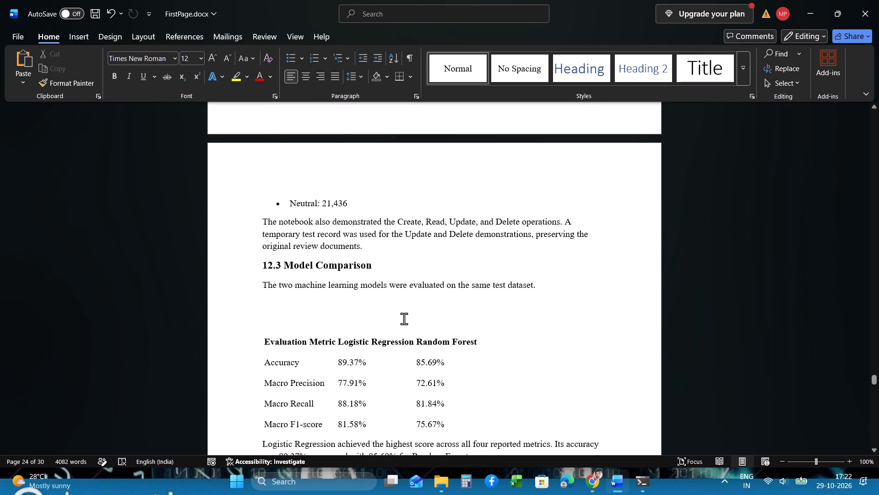
scroll(404, 319, "down", 1)
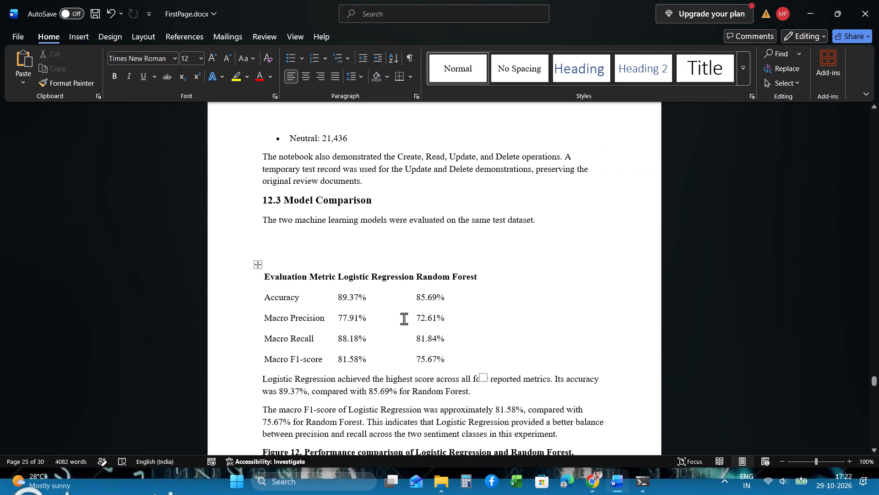
key("BackSpace")
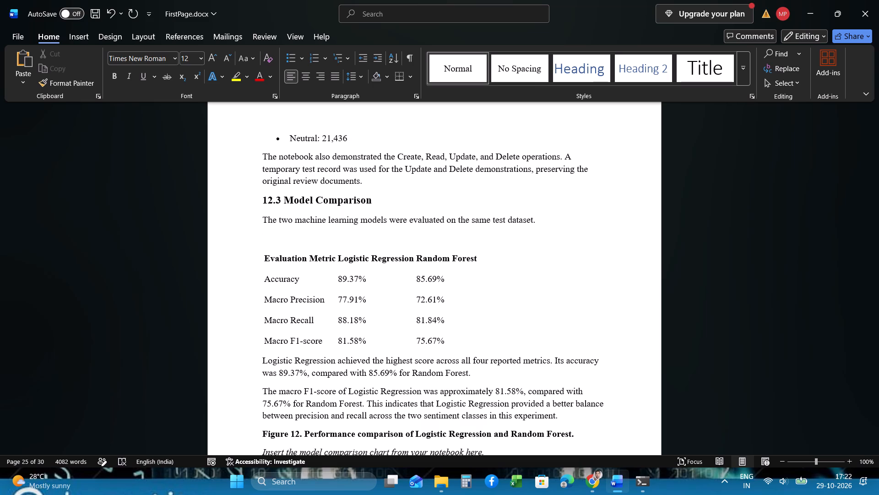
Delete the Figure 12 caption and the italic chart placeholder line beneath it, ahead of heading 12.4.
scroll(404, 319, "down", 2)
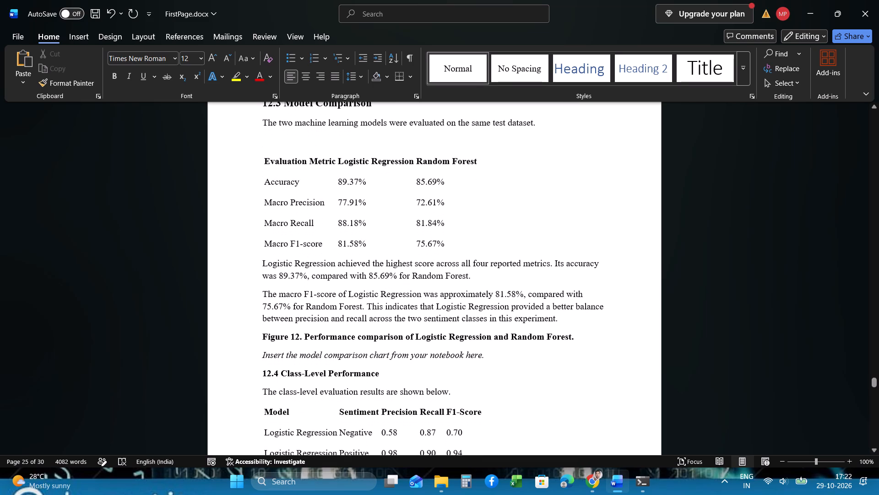
scroll(404, 319, "down", 2)
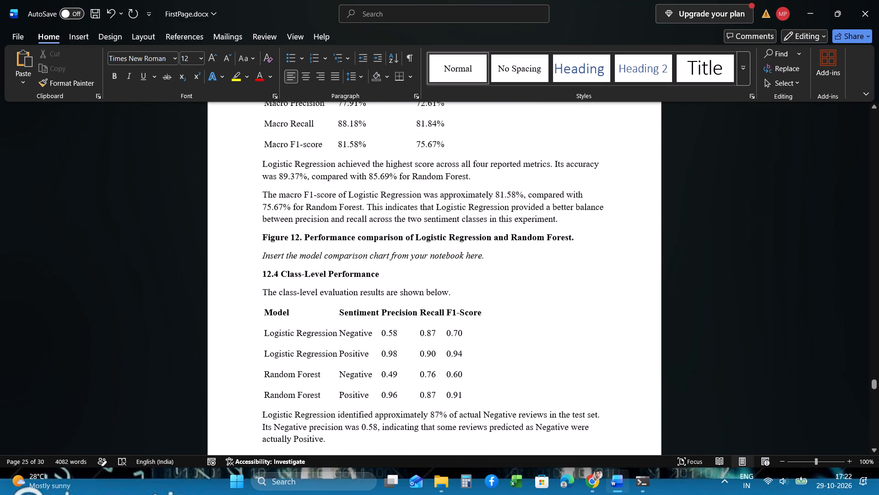
scroll(404, 319, "down", 1)
scroll(381, 281, "down", 1)
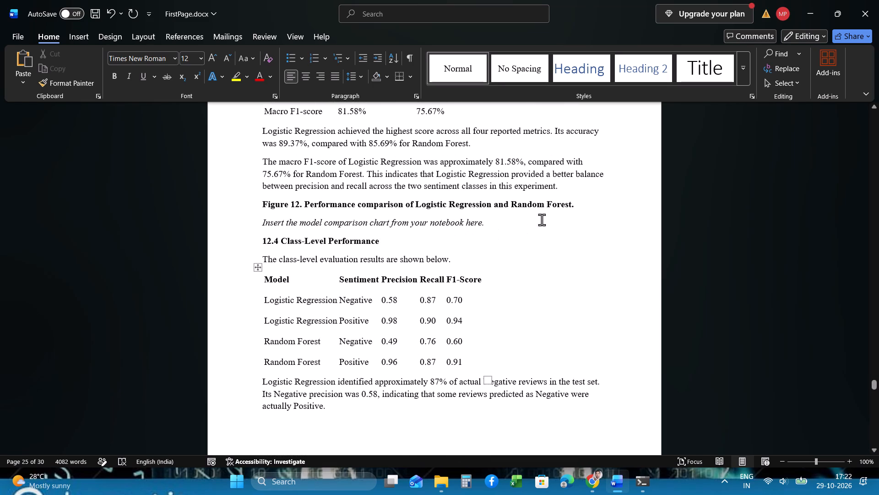
left_click_drag(581, 207, 288, 204)
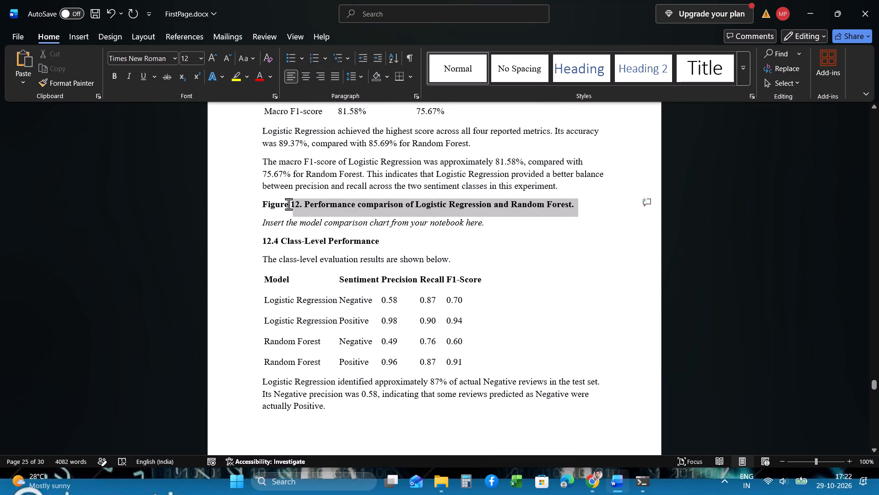
left_click_drag(288, 204, 281, 204)
key("BackSpace")
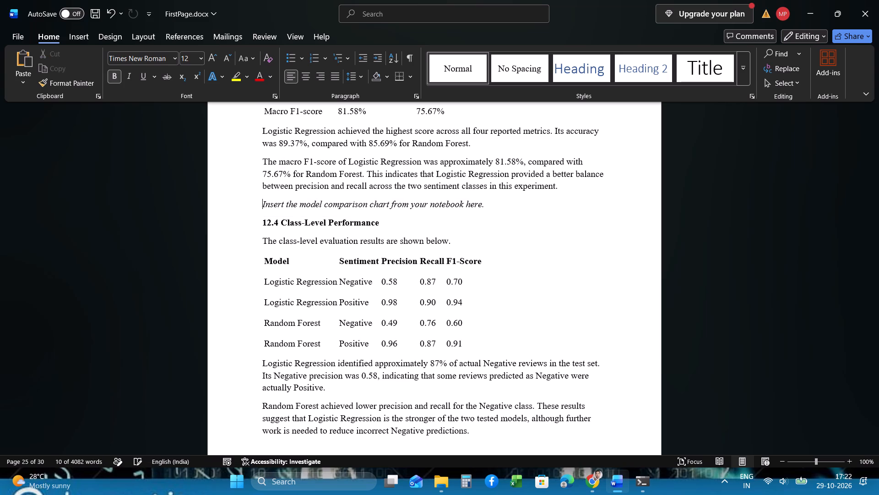
triple_click(497, 204)
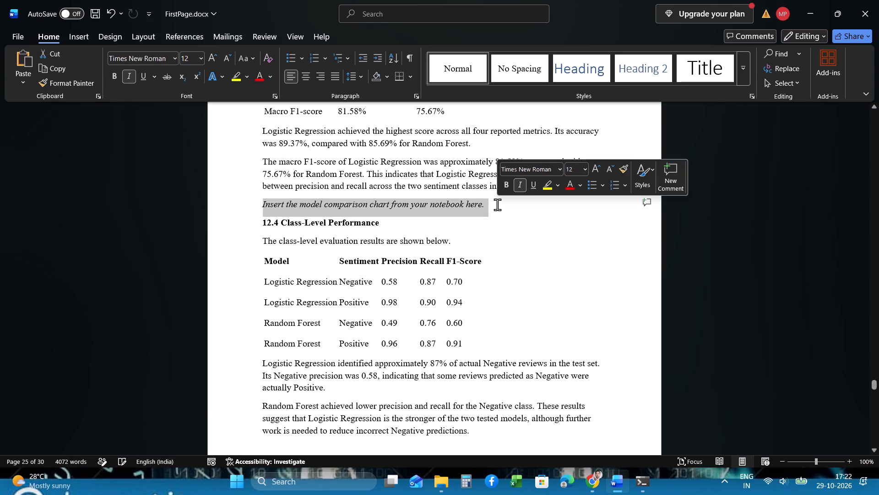
key("BackSpace")
Delete the Figure 13 and Figure 14 confusion matrix captions above heading 12.6.
scroll(497, 204, "down", 1)
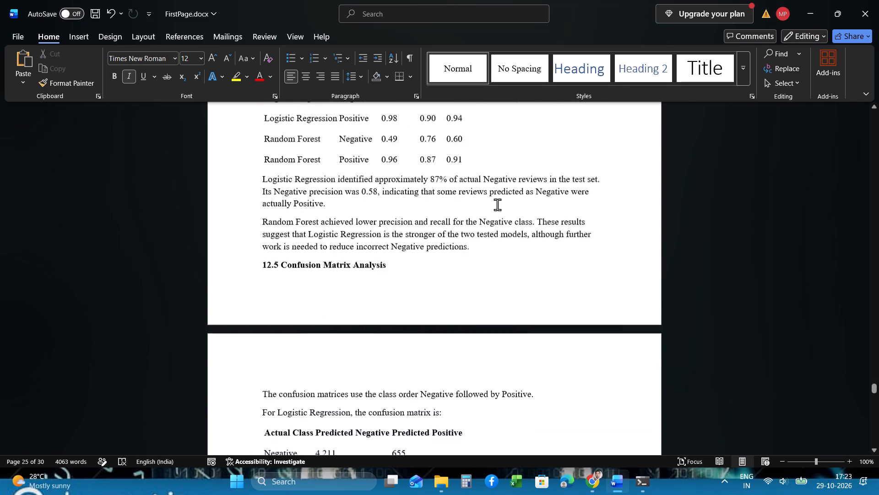
scroll(497, 204, "down", 2)
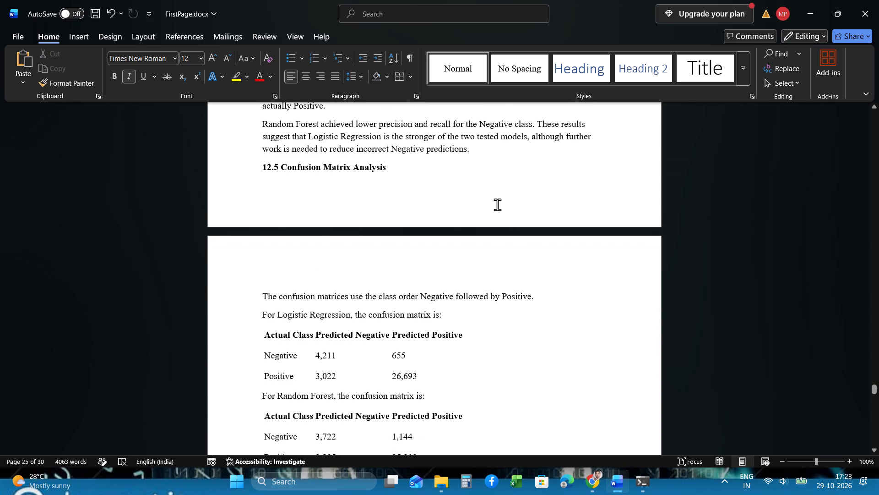
scroll(497, 204, "down", 2)
scroll(497, 204, "up", 1)
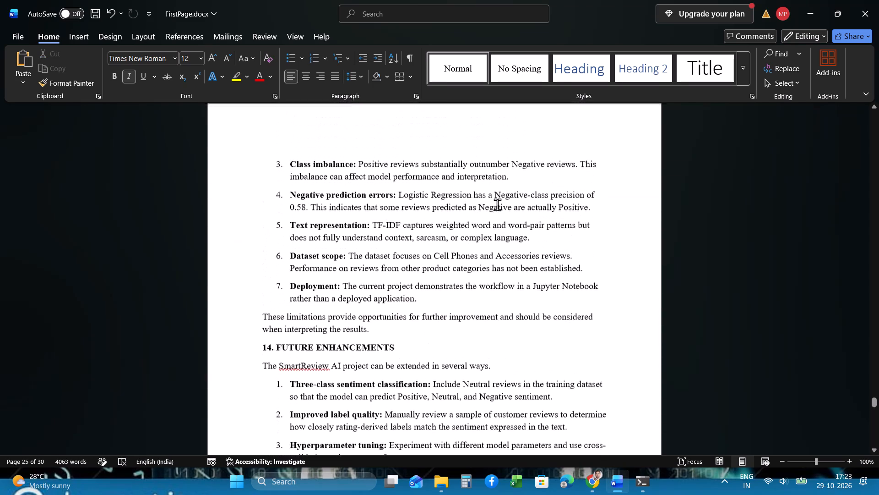
scroll(497, 204, "up", 3)
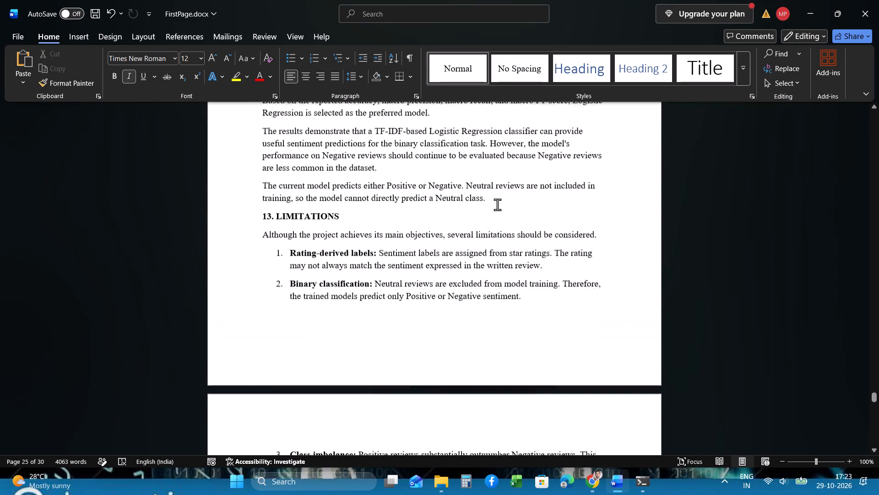
scroll(497, 204, "up", 2)
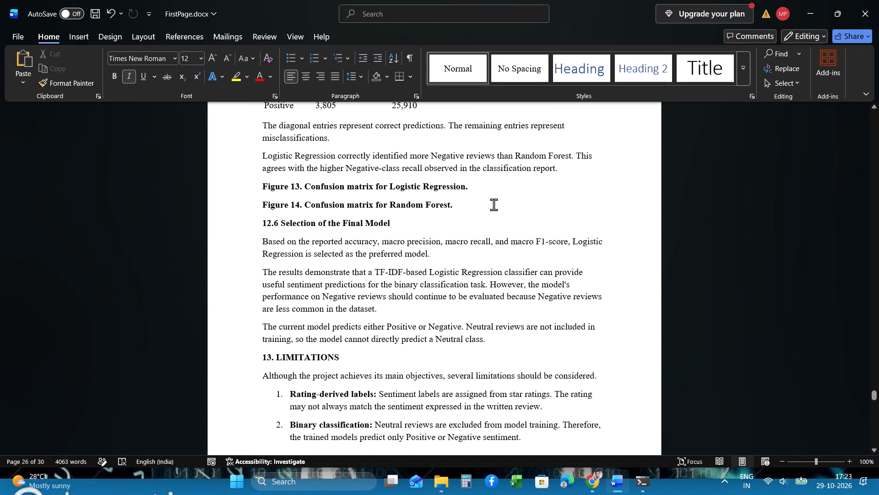
left_click(472, 204)
scroll(473, 199, "up", 1)
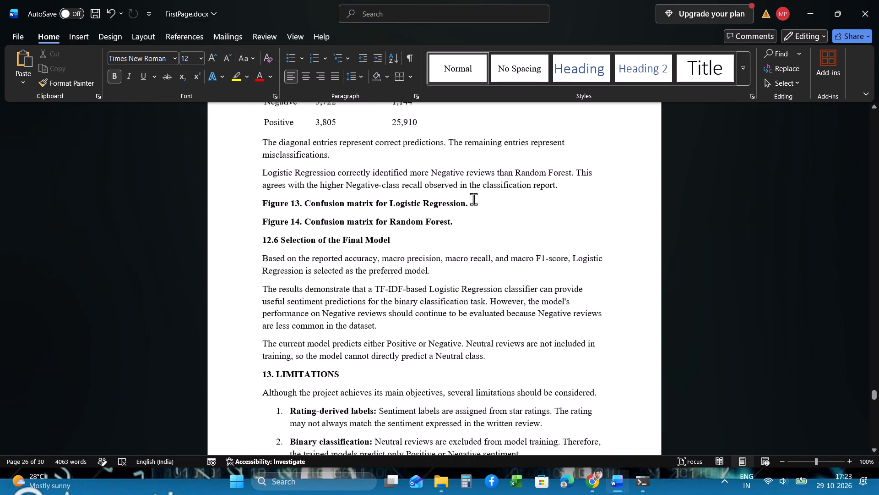
scroll(473, 199, "up", 1)
scroll(473, 199, "down", 1)
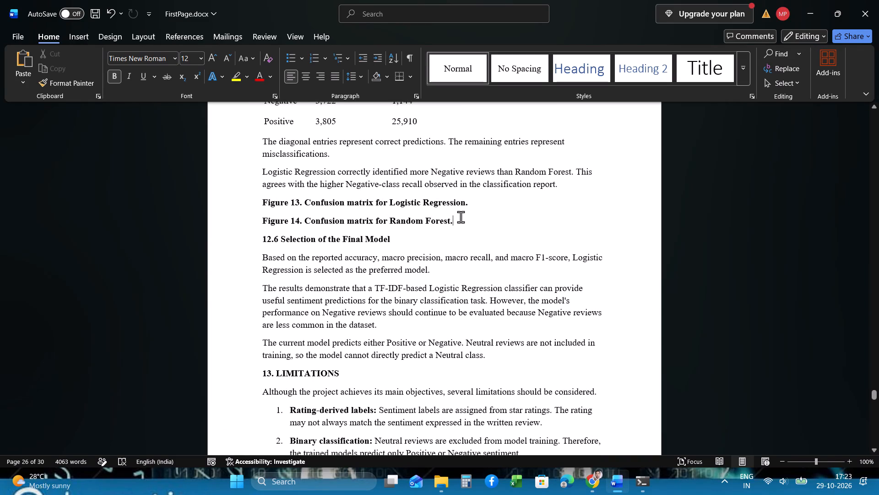
left_click_drag(460, 221, 281, 206)
scroll(281, 206, "up", 1)
key("BackSpace")
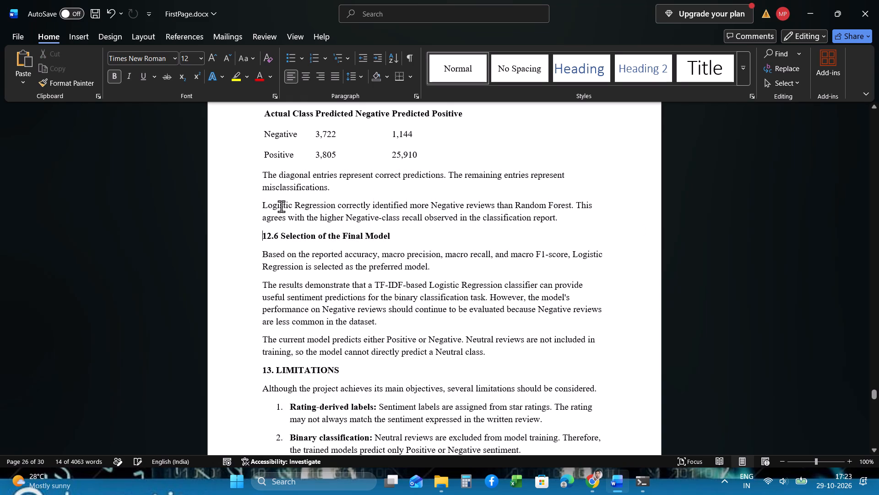
Add 18 blank lines after the paragraph ending "observed in the classification report." to make room ahead of heading 12.6.
left_click(560, 220)
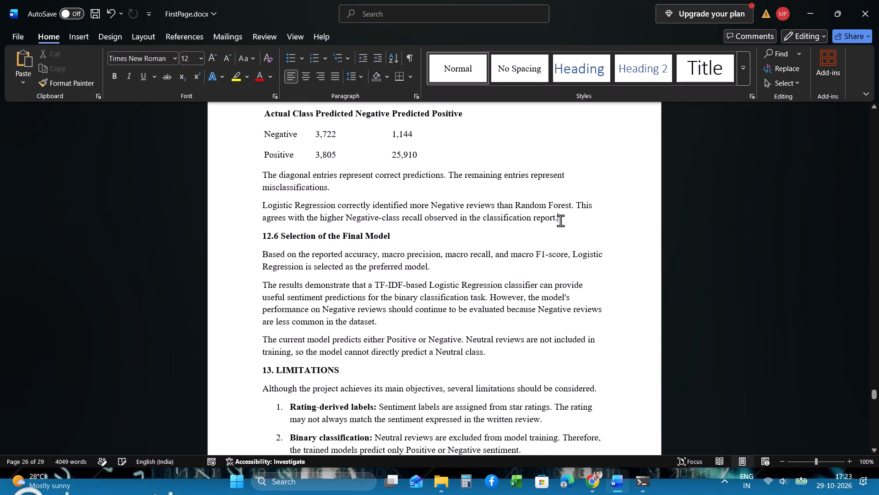
key("Return")
key("Return")
key("Return")
key("Return")
key("Return")
key("Return")
key("Return")
key("Return")
key("Return")
key("Return")
key("Return")
key("Return")
key("Return")
key("Return")
key("Return")
key("Return")
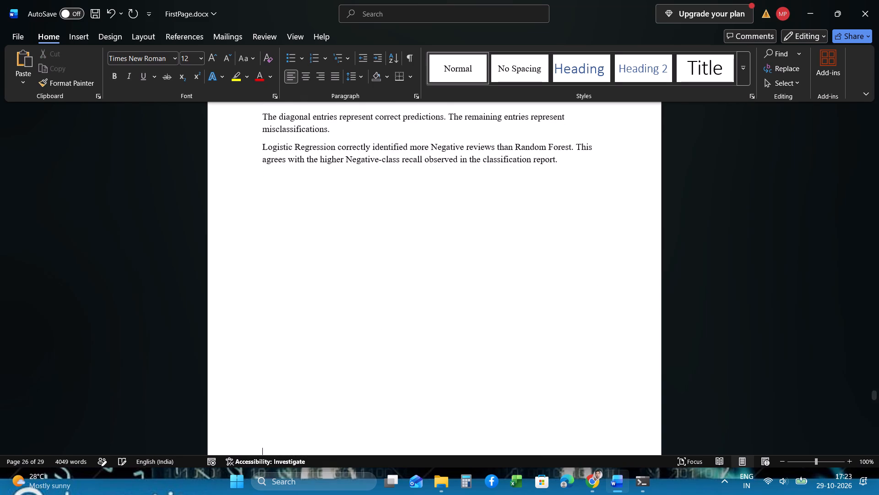
key("Return")
key("Return")
scroll(560, 220, "up", 1)
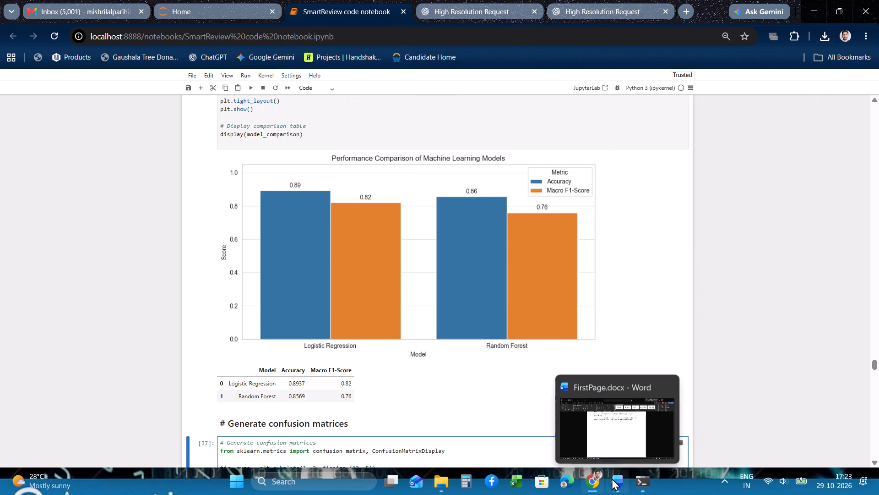
In FirstPage.docx, draw a rectangle about 13.8 cm high and 17.9 cm wide below the paragraph ending "observed in the classification report.".
left_click(615, 437)
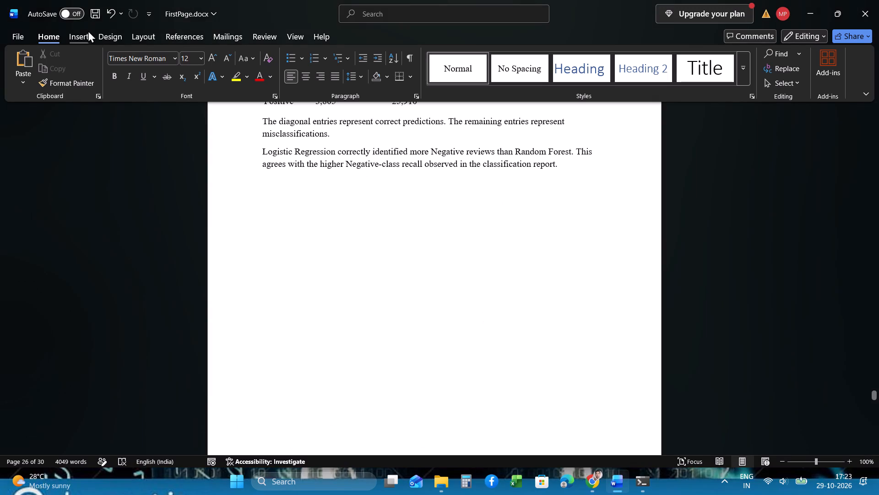
left_click(86, 38)
left_click(150, 82)
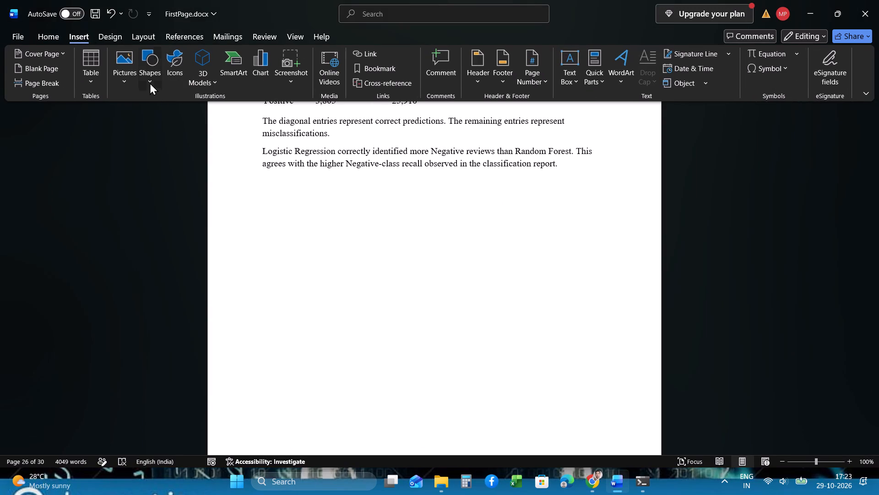
left_click(186, 115)
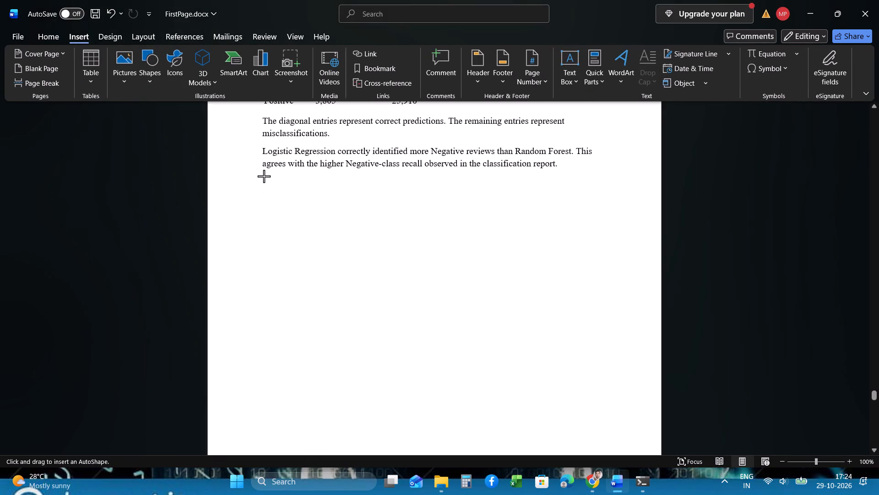
left_click_drag(263, 172, 620, 458)
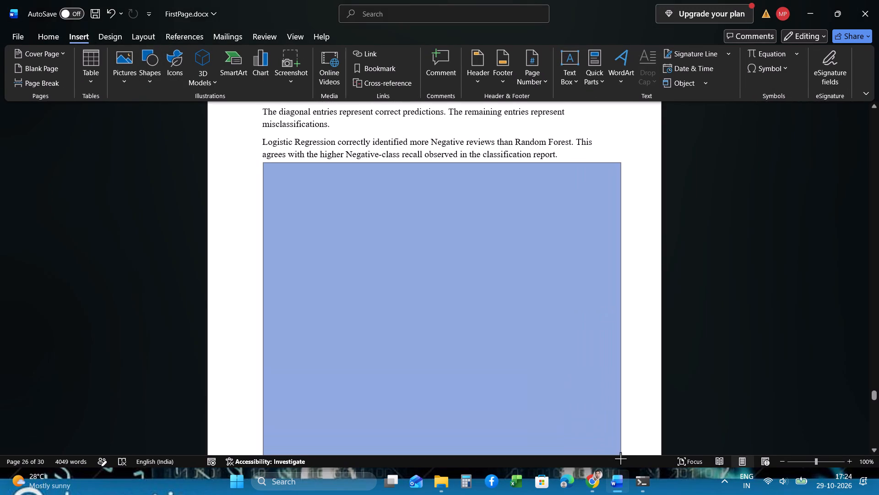
left_click_drag(620, 458, 651, 461)
Fill the new rectangle with the picture Machine Learning Model Comparison Code.png from the Downloads folder.
left_click(305, 52)
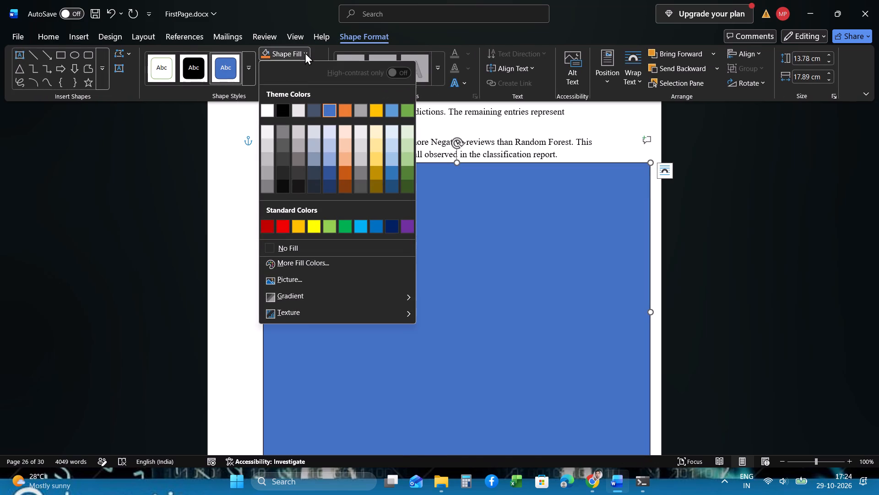
left_click(295, 281)
scroll(295, 281, "down", 1)
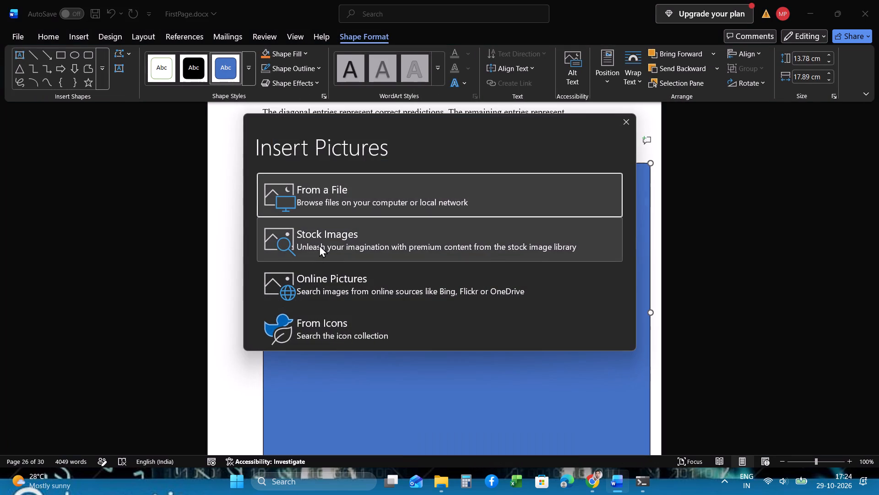
left_click(336, 186)
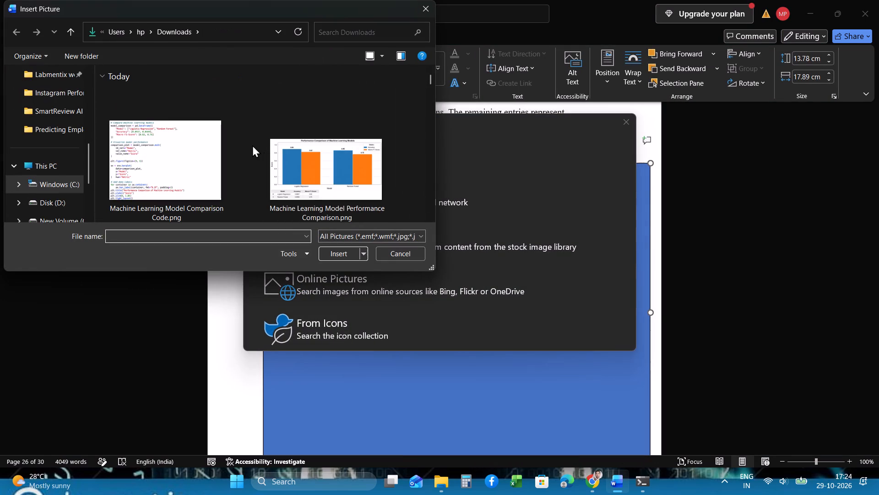
double_click(193, 148)
scroll(402, 273, "down", 1)
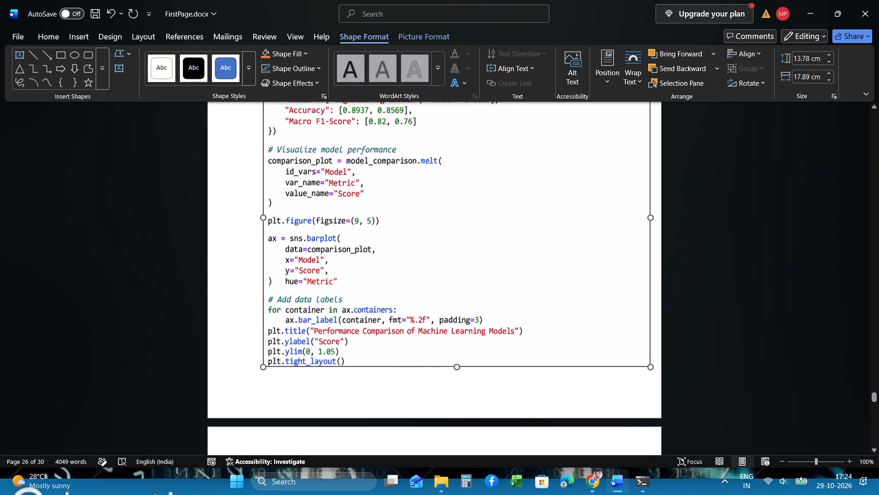
Shorten the code picture from its bottom edge to a height of about 12.4 cm.
scroll(402, 273, "down", 1)
left_click_drag(457, 360, 452, 330)
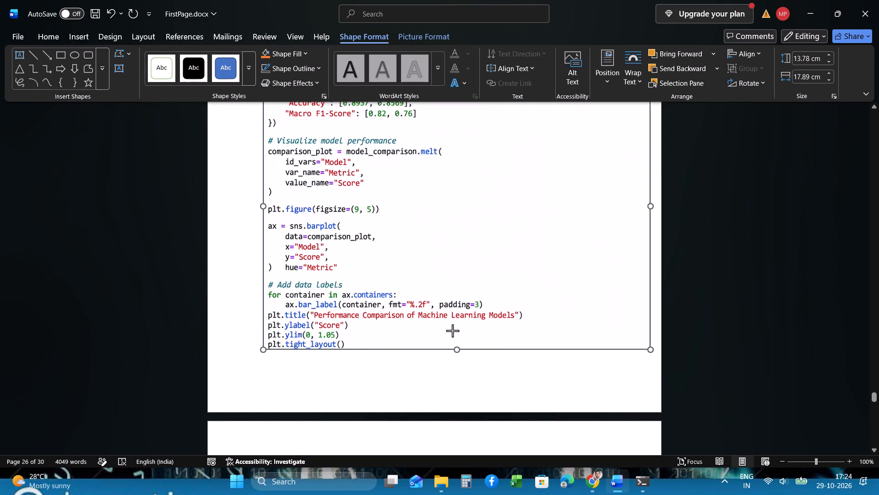
left_click_drag(452, 330, 452, 330)
scroll(452, 330, "down", 1)
Add ten blank lines at the top of page 27, ahead of heading 12.6 Selection of the Final Model.
left_click(309, 270)
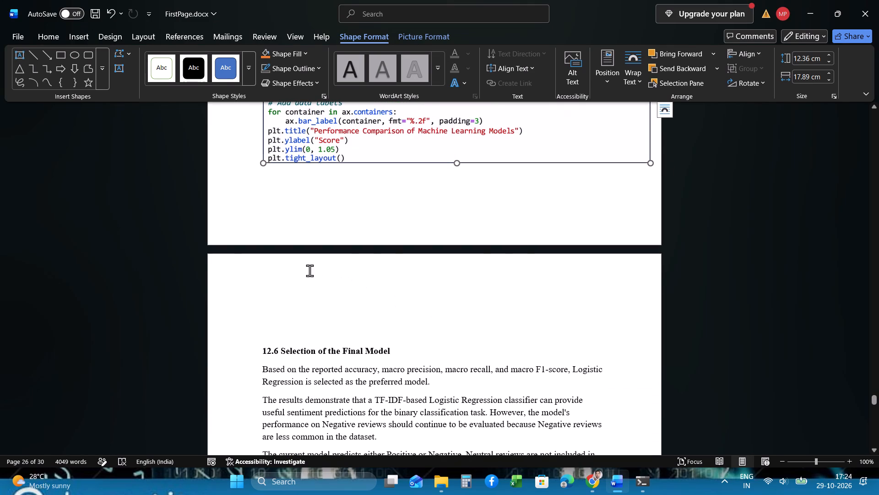
key("Return")
key("Return")
key("Return")
key("Return")
key("Return")
key("Return")
key("Return")
key("Return")
key("Return")
key("Return")
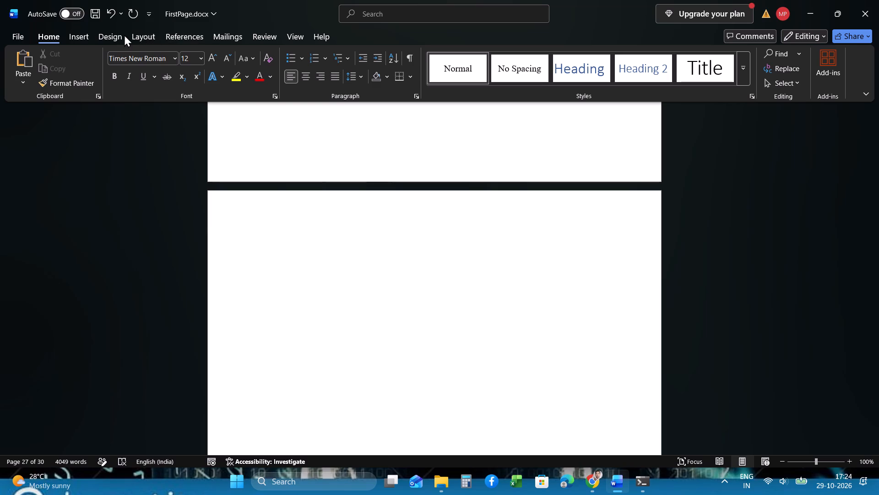
Draw a rectangle about 18.8 cm wide in the blank space above heading 12.6, reducing its height to clear the heading and text.
left_click(78, 36)
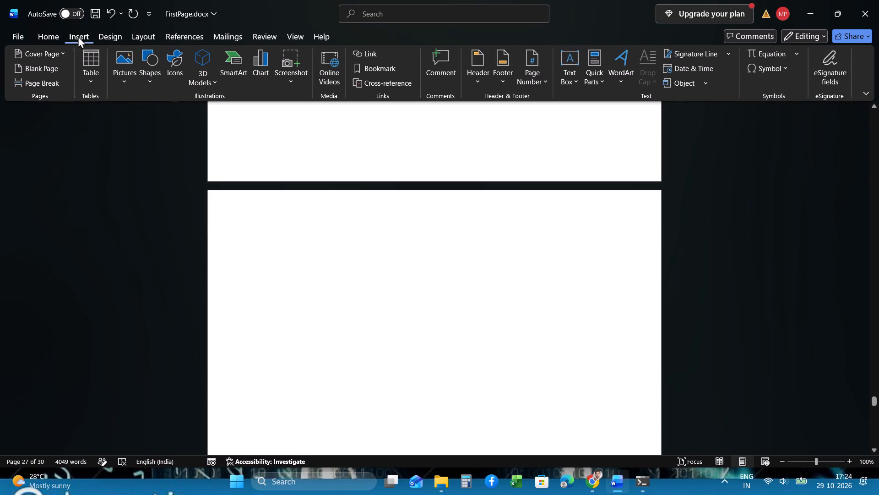
left_click(152, 84)
left_click(186, 114)
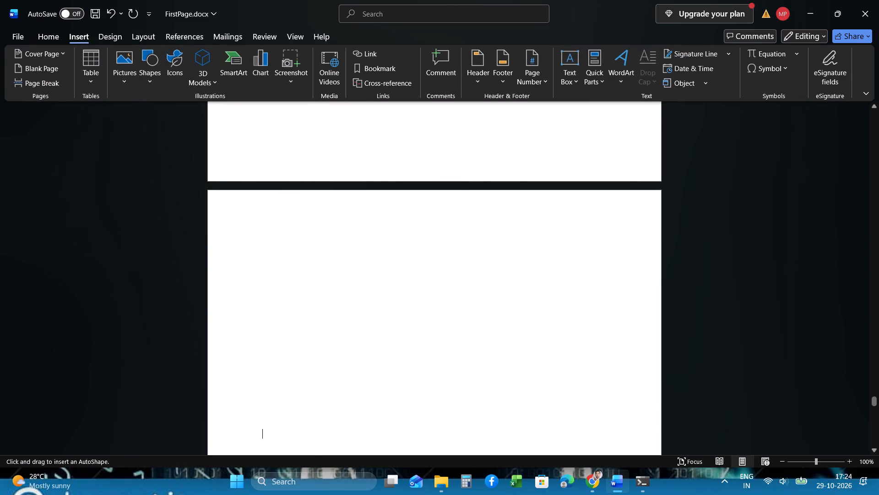
left_click_drag(245, 207, 608, 473)
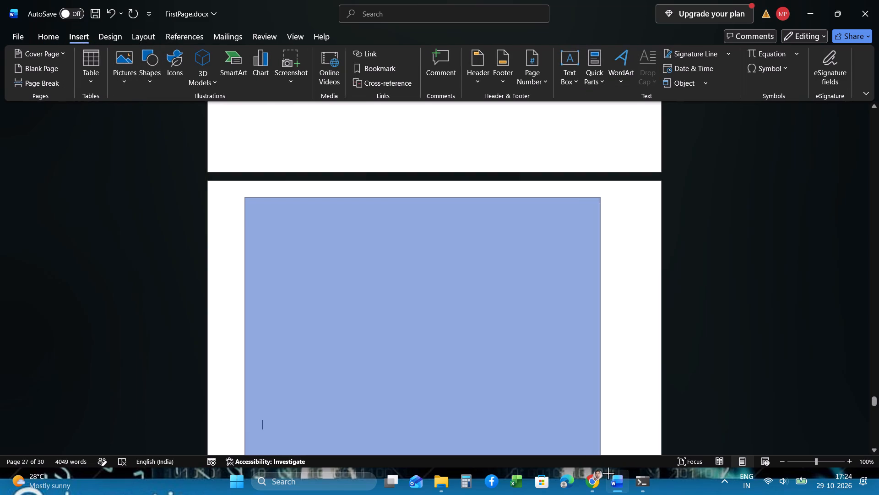
left_click_drag(608, 473, 651, 452)
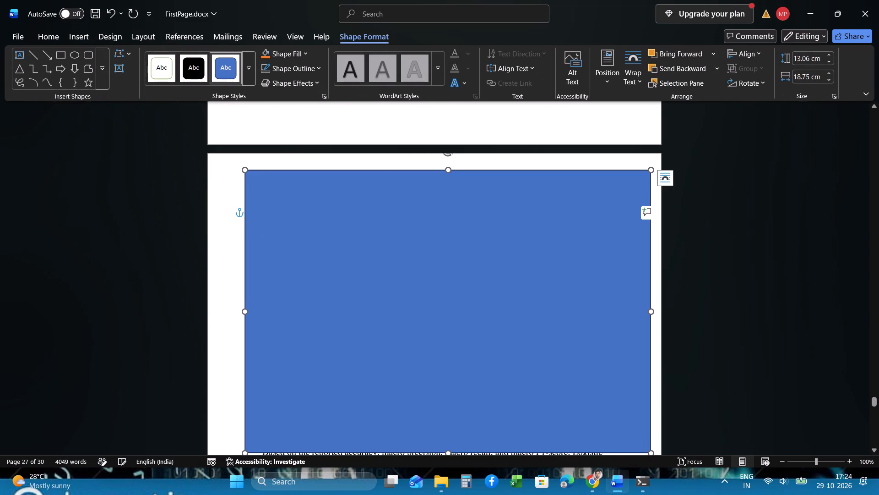
scroll(601, 420, "down", 1)
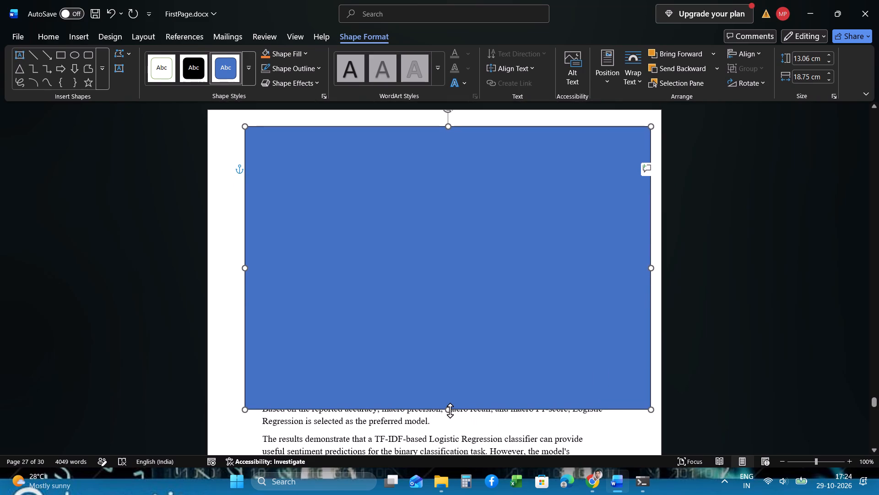
left_click_drag(450, 410, 445, 328)
Add five more blank lines between the blue rectangle and heading 12.6.
left_click(383, 374)
key("Return")
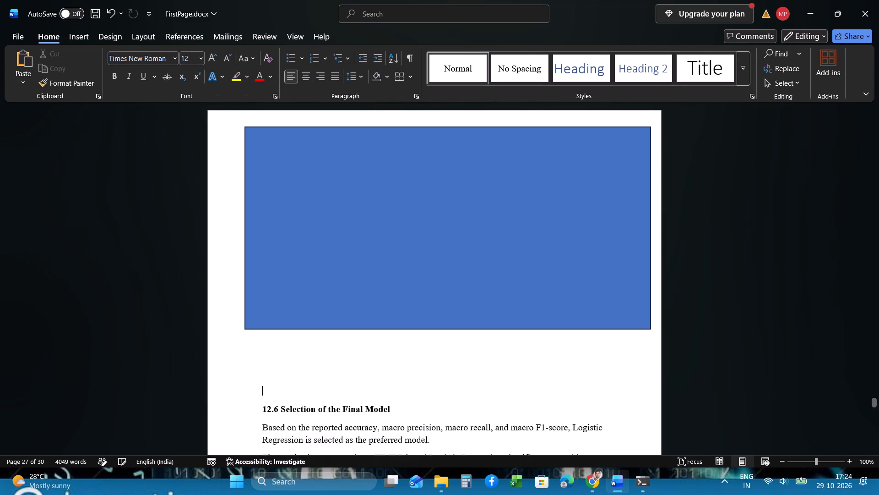
key("Return")
key("Return")
key("Return")
key("Return")
Extend the blue rectangle's bottom edge down to a height of about 13.2 cm.
left_click(343, 257)
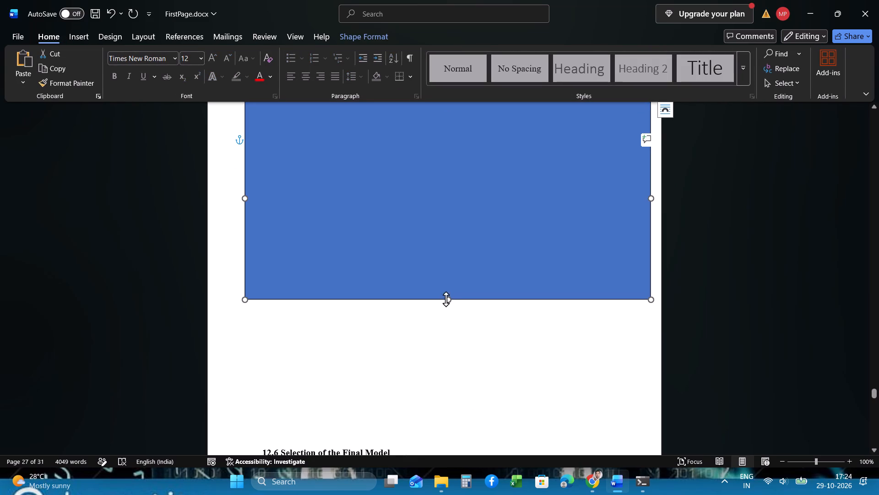
left_click_drag(450, 299, 456, 384)
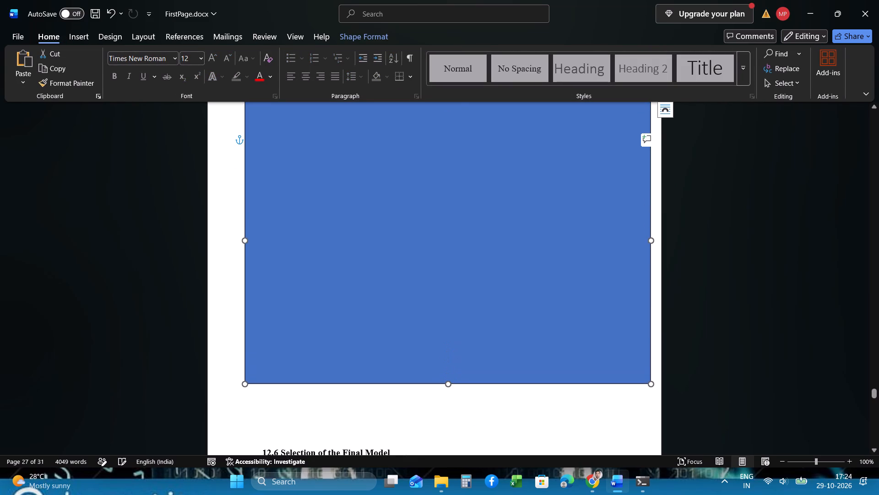
Fill the blue rectangle with the picture Machine Learning Model Performance Comparison.png from the Downloads folder.
left_click(389, 223)
double_click(357, 197)
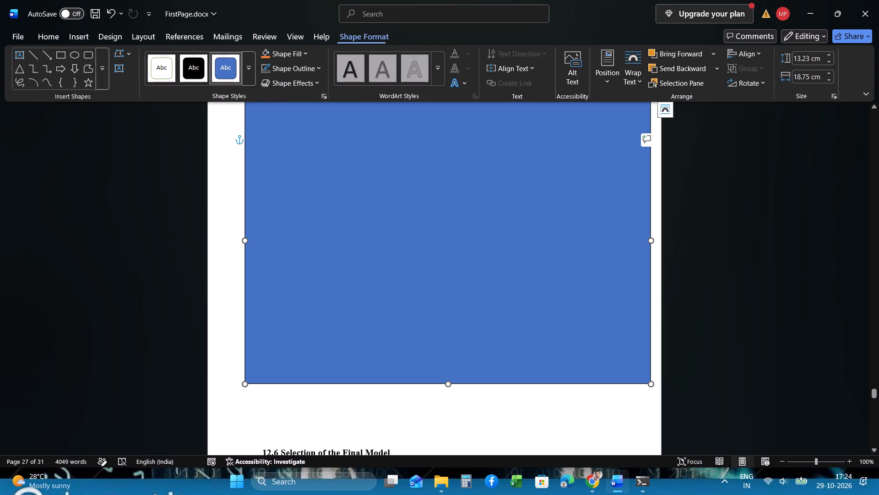
left_click(305, 52)
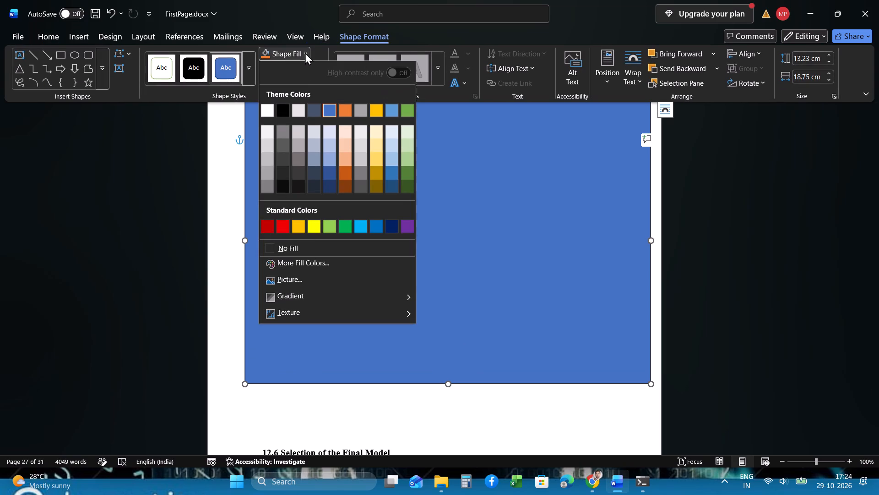
left_click(308, 281)
left_click(352, 198)
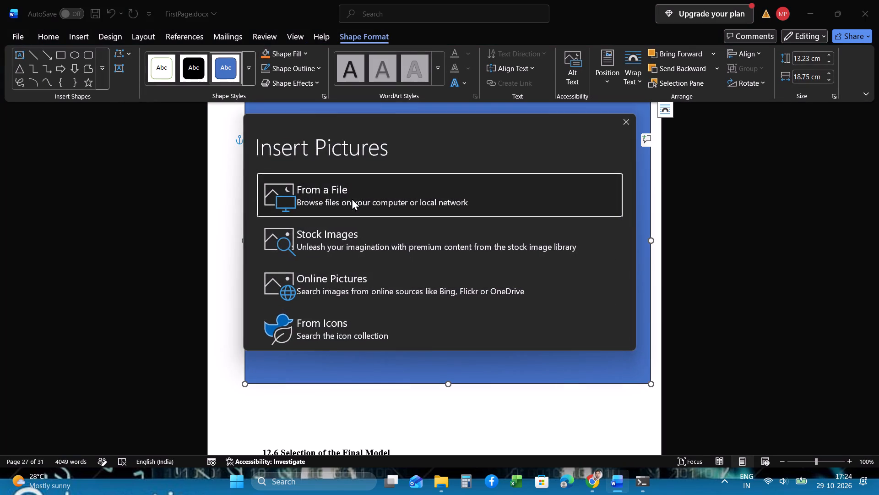
double_click(299, 155)
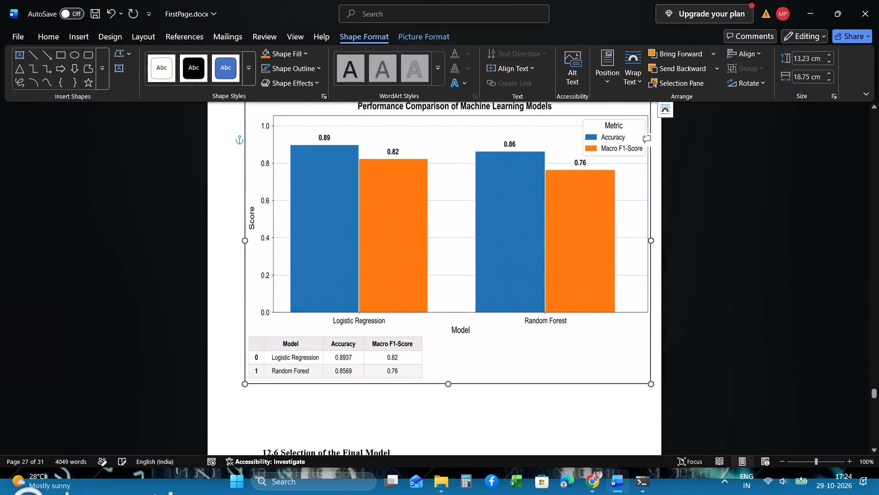
Reduce the height of the performance comparison chart picture slightly from its bottom edge.
left_click_drag(448, 384, 443, 346)
Delete two blank lines between the performance comparison chart and heading 12.6.
left_click(397, 393)
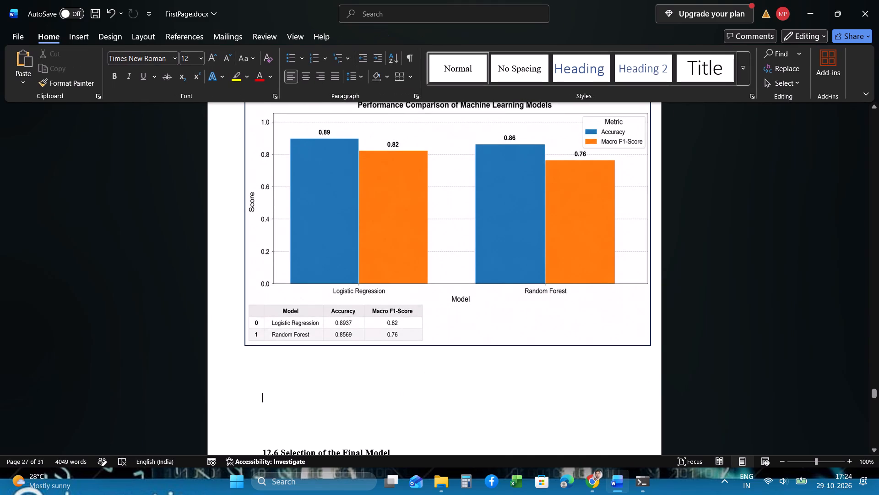
key("BackSpace")
key("BackSpace")
Remove the outline from the performance comparison chart picture above heading 12.6.
left_click(345, 219)
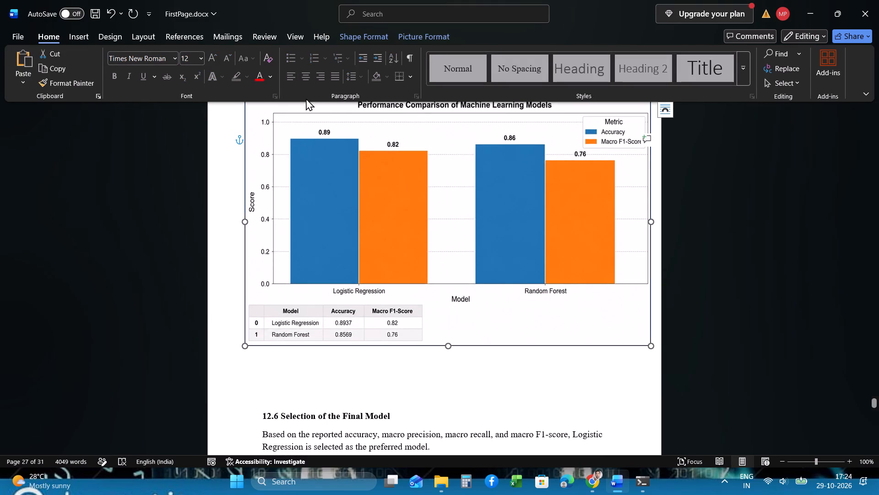
left_click(353, 34)
left_click(319, 66)
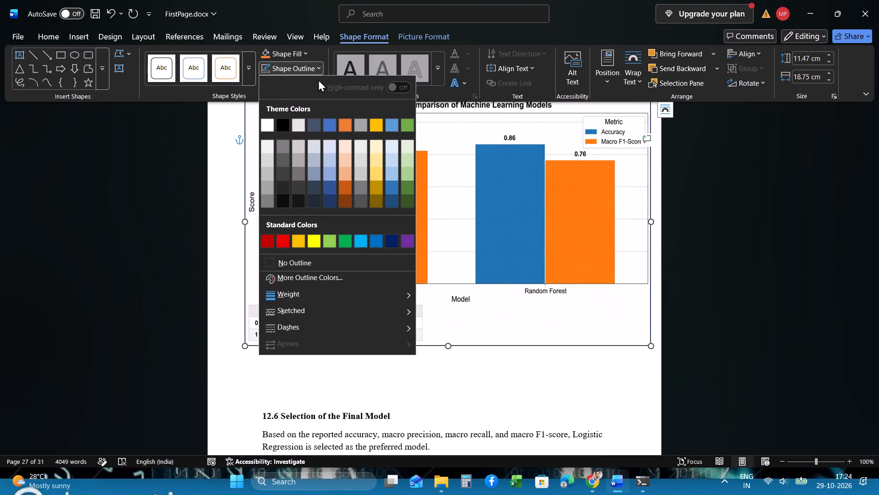
left_click(287, 66)
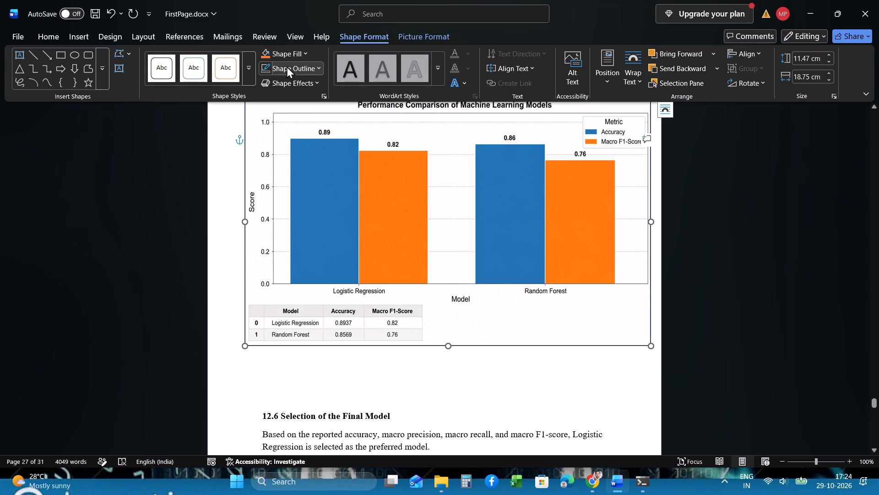
left_click(287, 66)
left_click(271, 261)
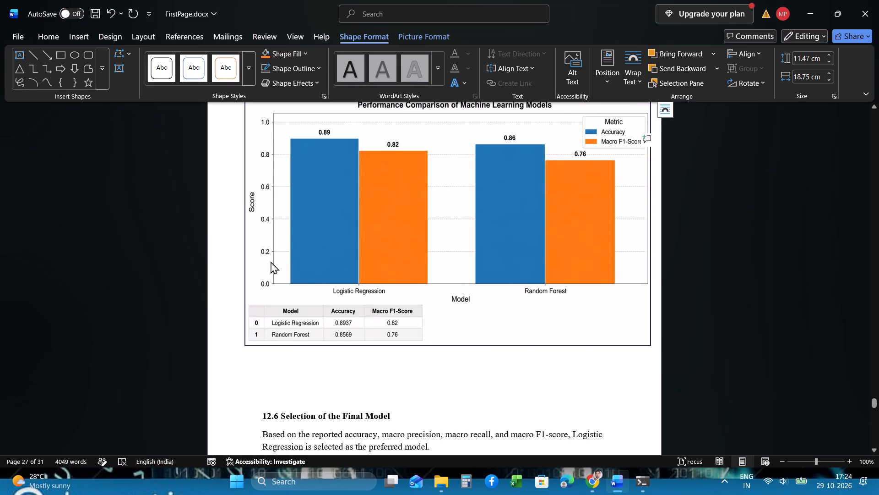
Remove the outline from the model comparison code picture on the page before the chart.
scroll(333, 288, "up", 2)
left_click(320, 231)
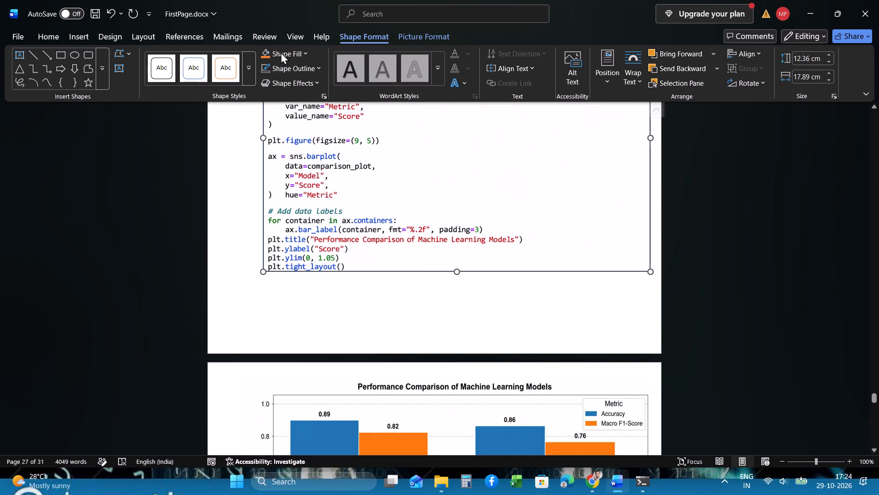
left_click(320, 67)
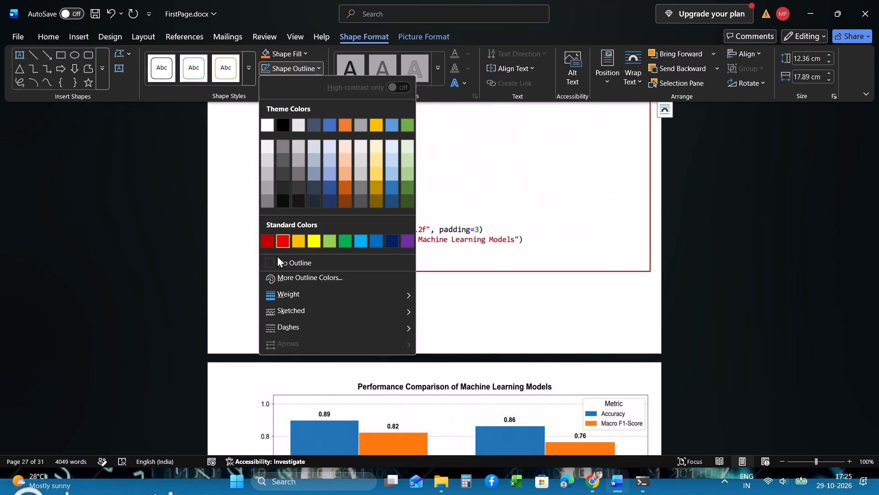
left_click(271, 263)
left_click(353, 253)
left_click(361, 328)
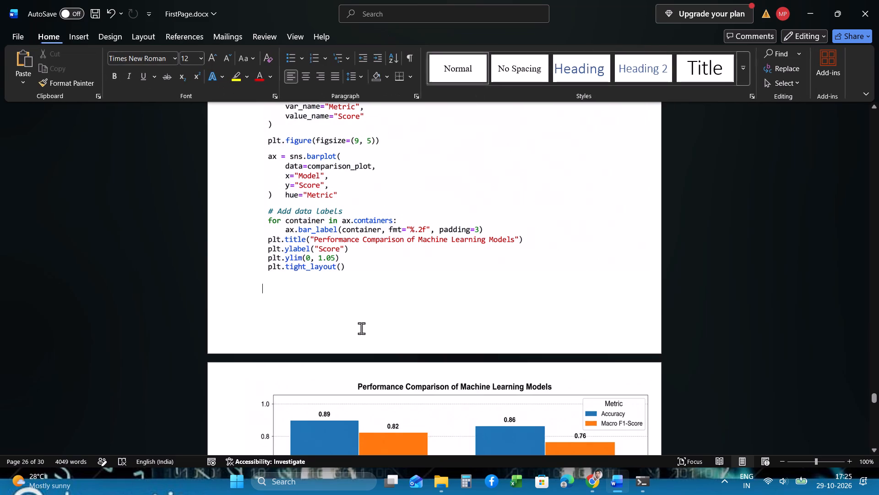
Insert two line breaks after the section 12.5 paragraph ending "observed in the classification report.".
scroll(361, 328, "up", 4)
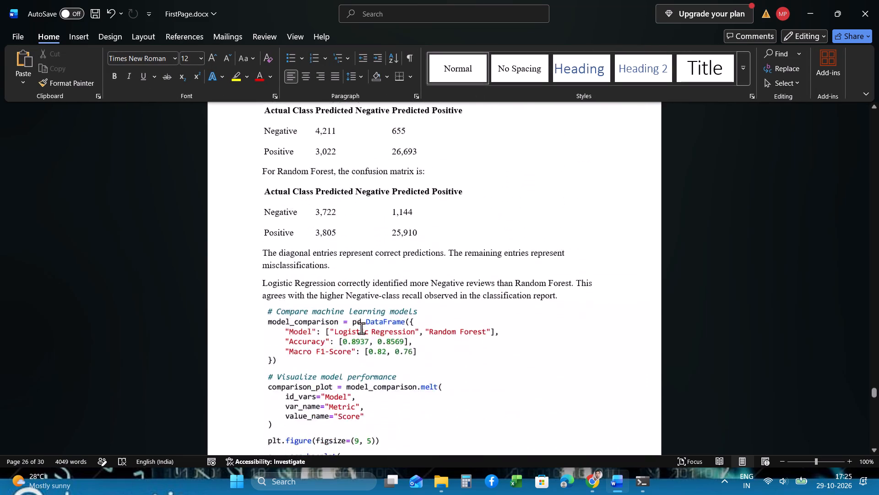
scroll(361, 328, "up", 1)
scroll(361, 328, "down", 1)
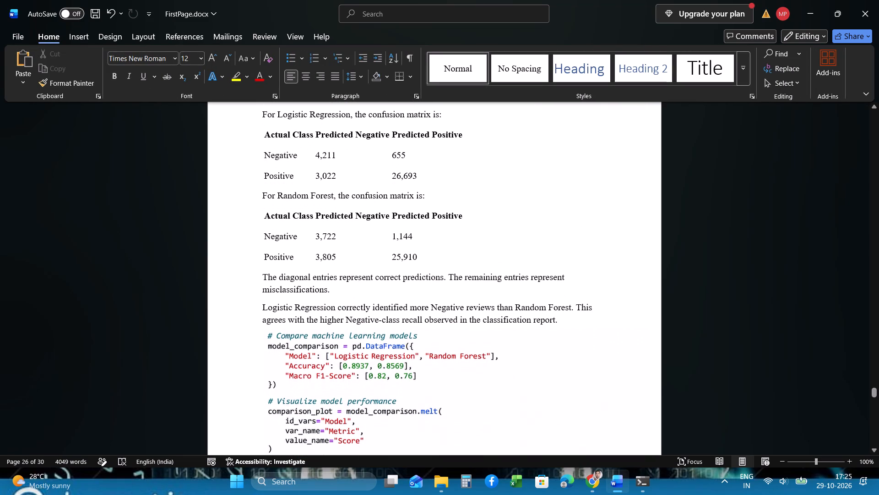
scroll(361, 328, "down", 2)
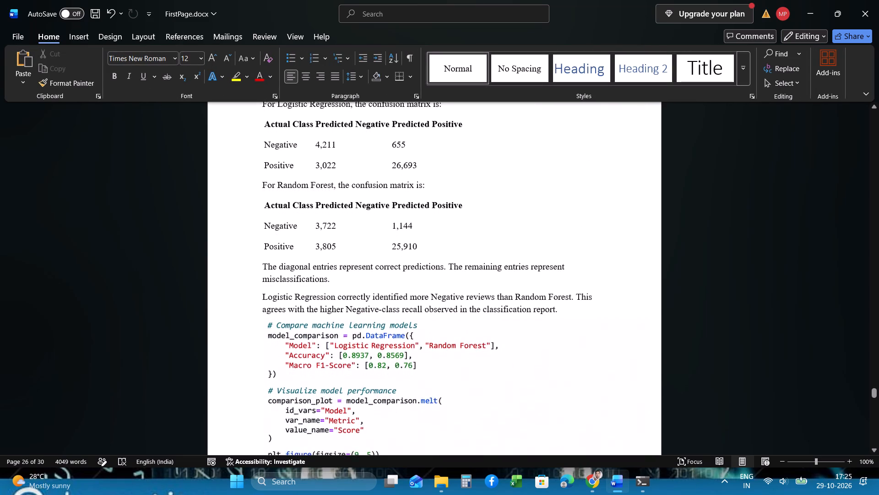
scroll(361, 328, "down", 1)
left_click(569, 288)
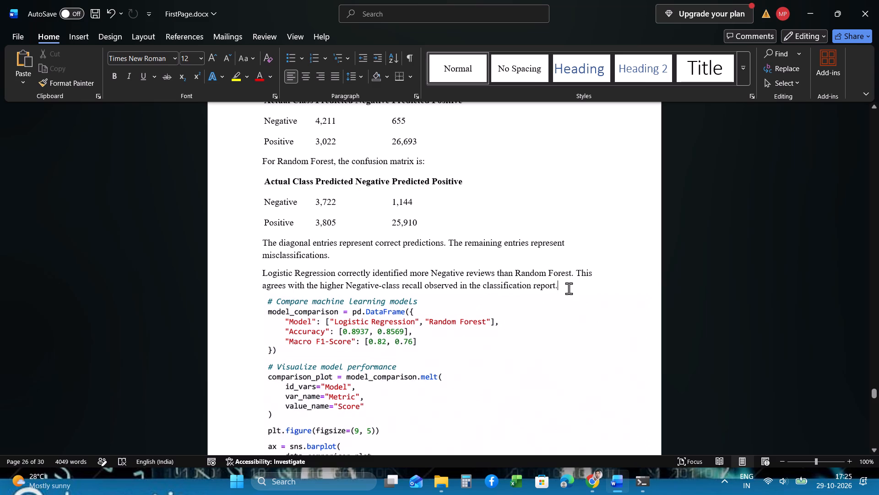
key("Return")
key("Return")
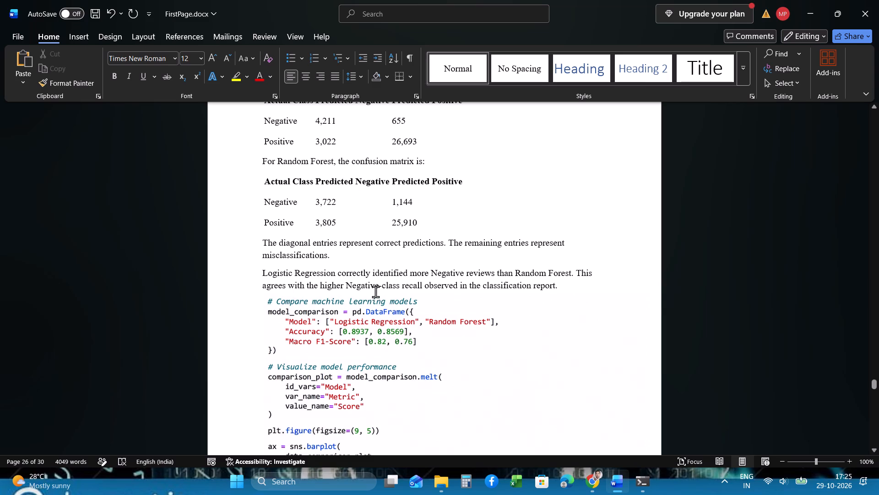
Lower the top edge of the model comparison code picture slightly to leave a gap below the paragraph.
left_click(372, 294)
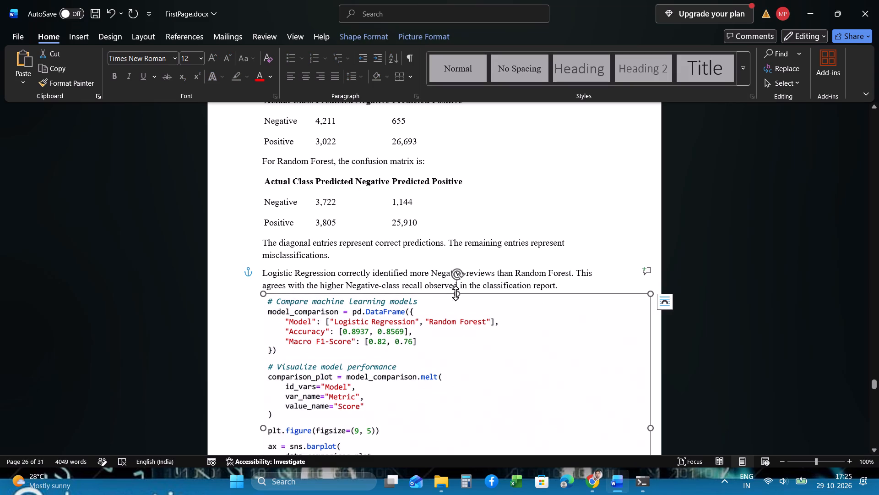
left_click_drag(456, 293, 452, 307)
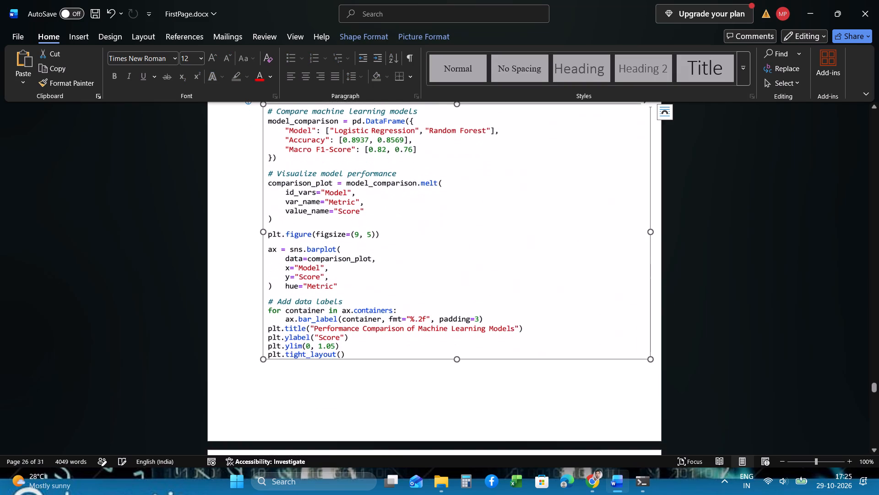
scroll(425, 238, "up", 1)
left_click(405, 130)
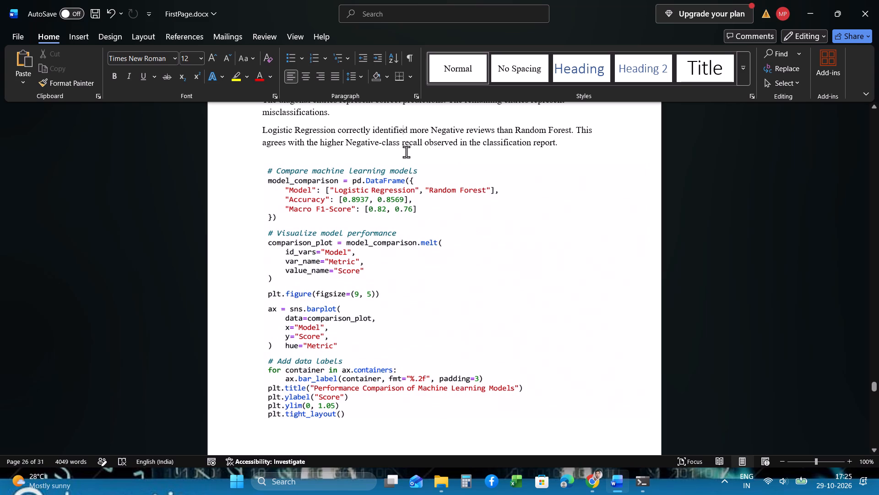
Review the layout from section 12.4 through the confusion matrices, code and chart to section 13 Limitations.
scroll(406, 152, "up", 2)
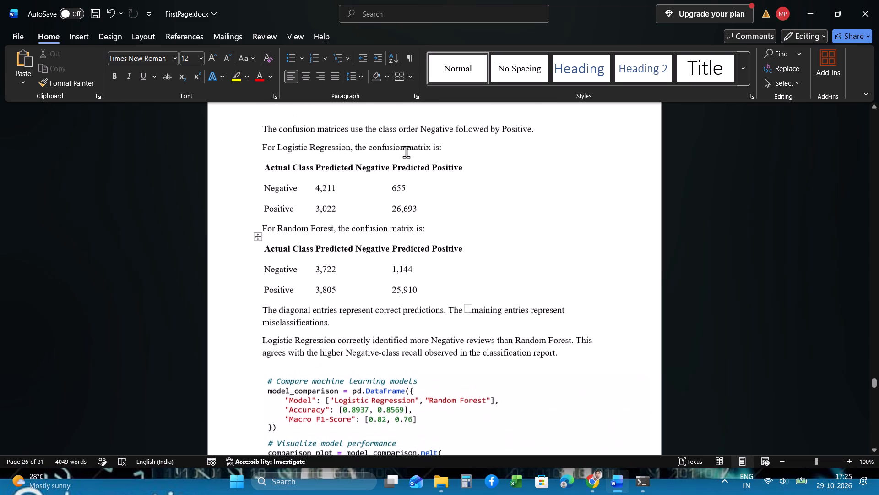
scroll(406, 152, "up", 3)
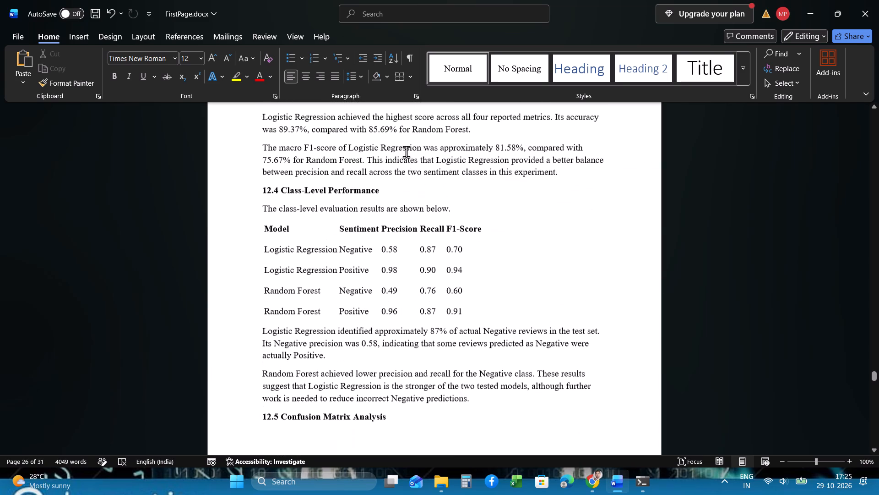
scroll(406, 152, "up", 1)
scroll(406, 152, "down", 4)
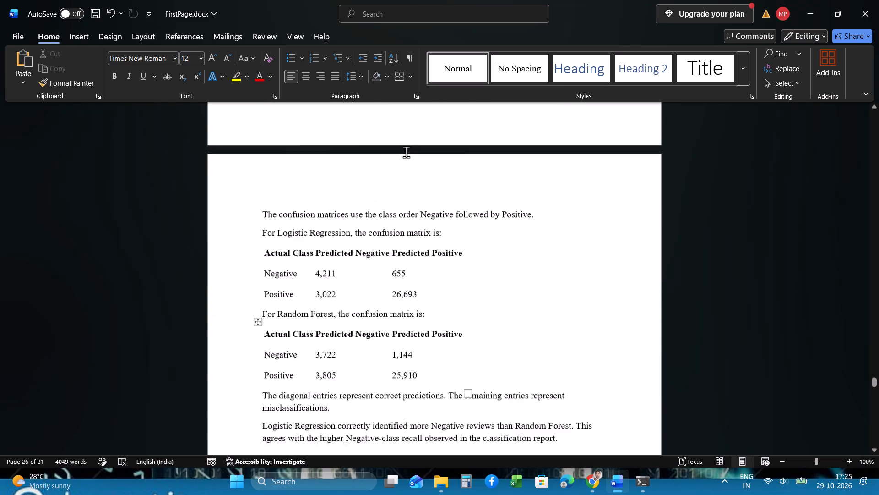
scroll(406, 152, "down", 2)
left_click_drag(397, 160, 382, 159)
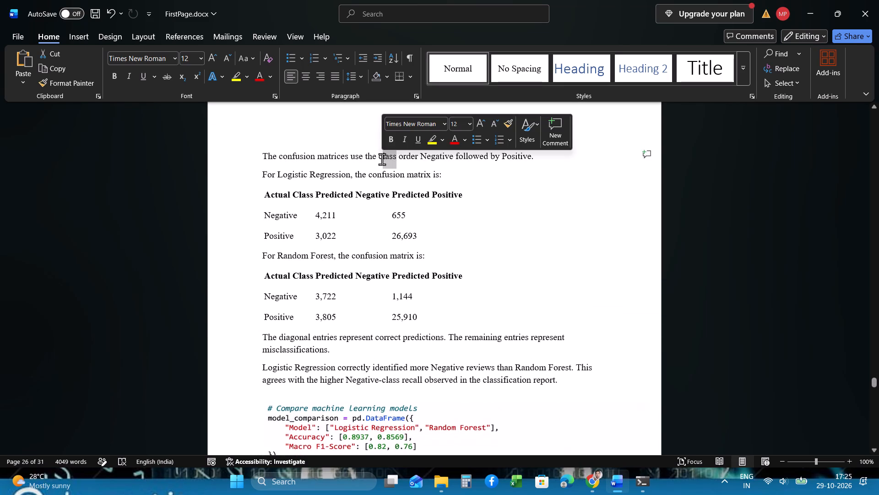
left_click_drag(378, 197, 358, 198)
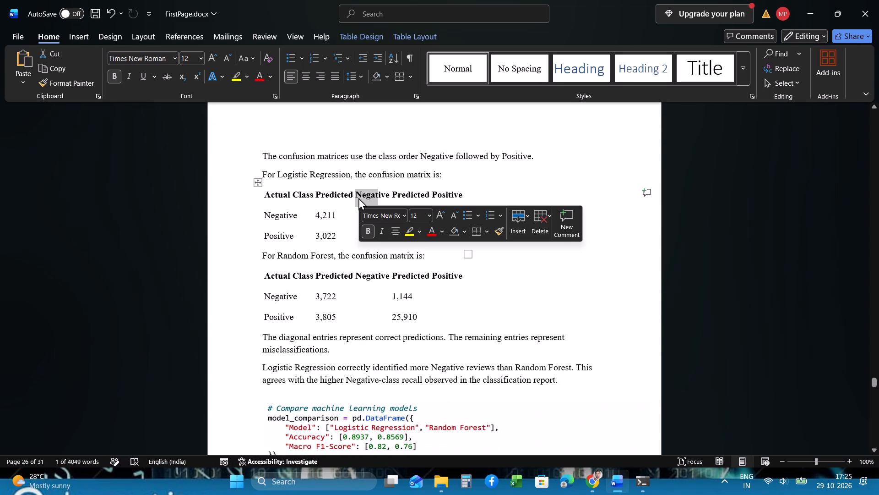
left_click(359, 198)
scroll(366, 274, "down", 3)
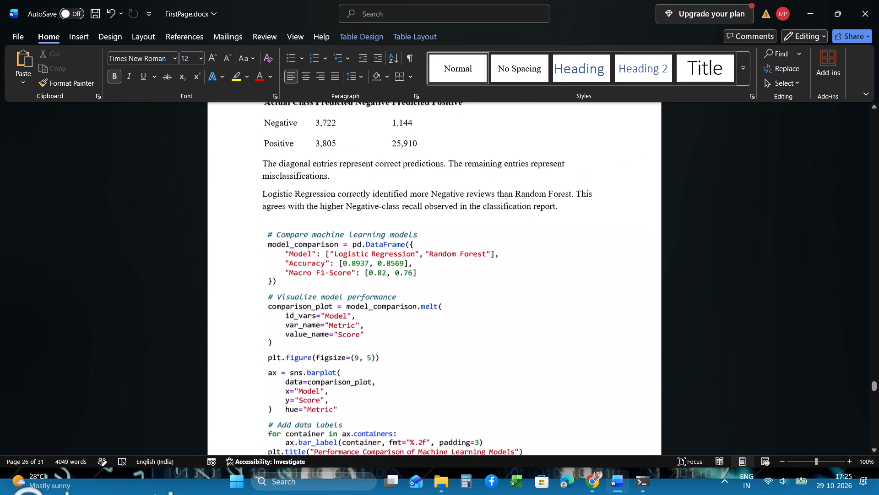
scroll(366, 274, "down", 4)
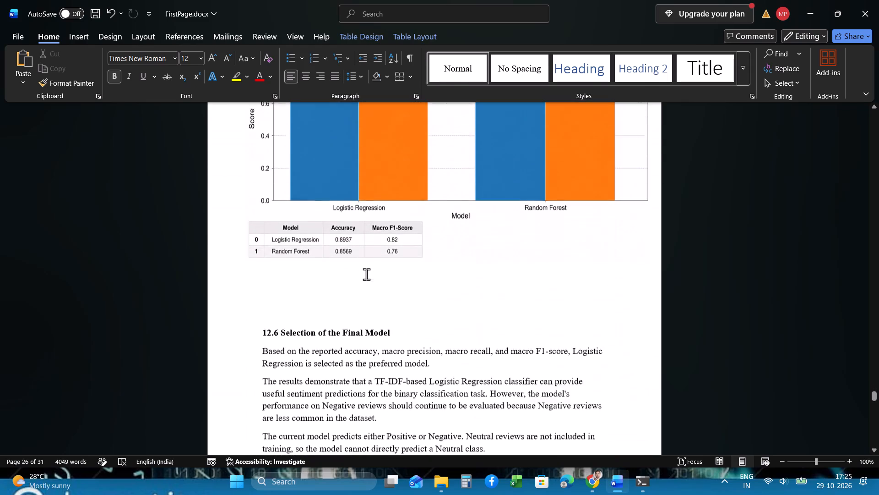
scroll(366, 274, "down", 1)
left_click_drag(366, 282, 357, 283)
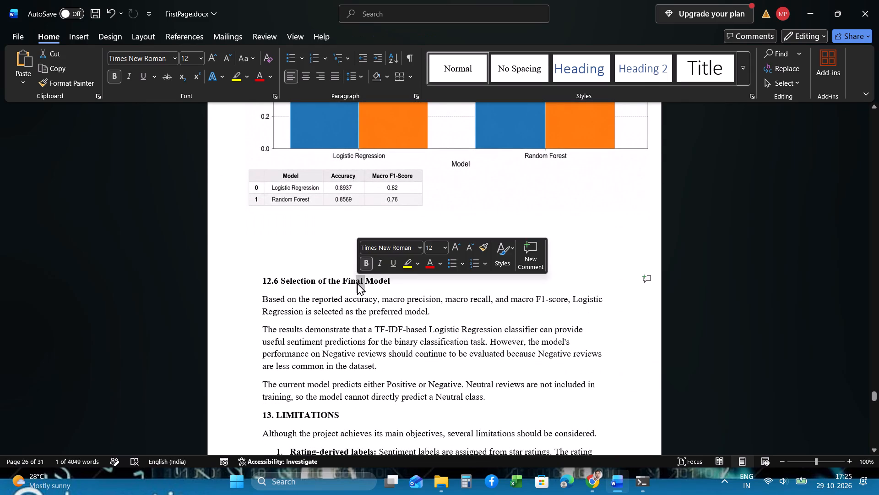
scroll(357, 283, "down", 1)
left_click(356, 295)
scroll(356, 295, "down", 1)
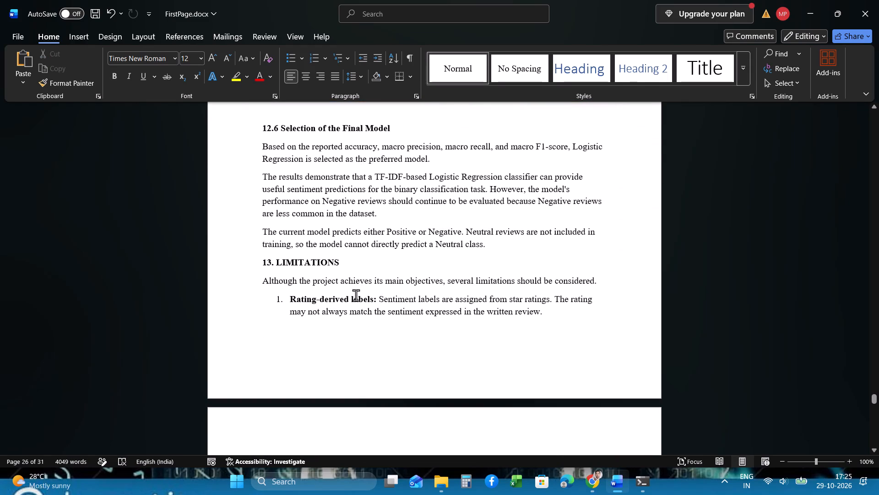
scroll(356, 295, "down", 2)
Insert five blank lines before heading 13. LIMITATIONS to push it onto the next page.
scroll(356, 295, "up", 2)
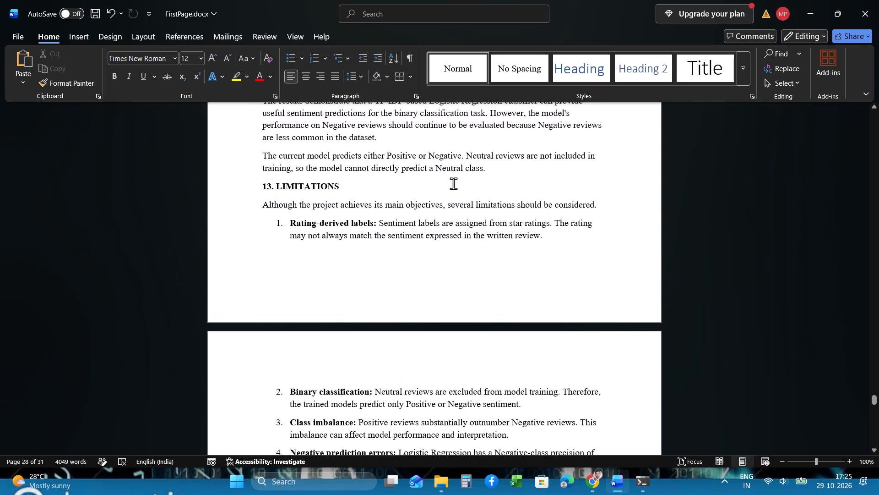
left_click(485, 169)
key("Return")
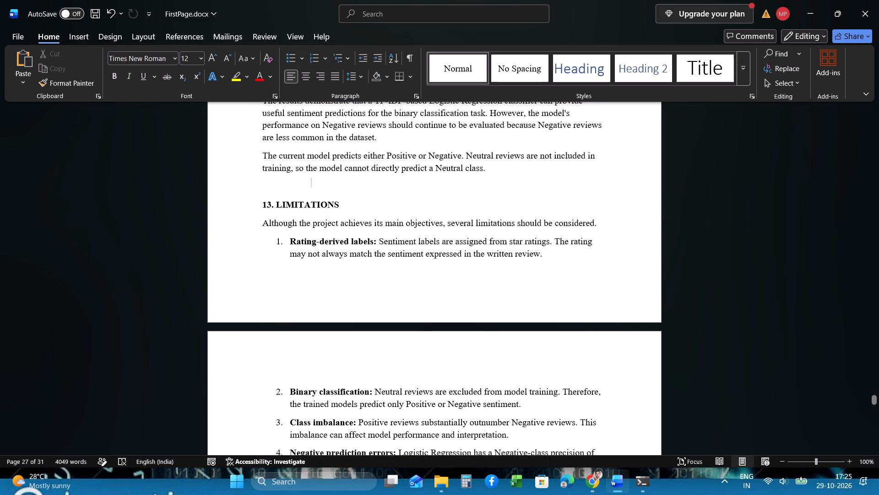
key("Return")
key("Return")
key("Return")
key("Return")
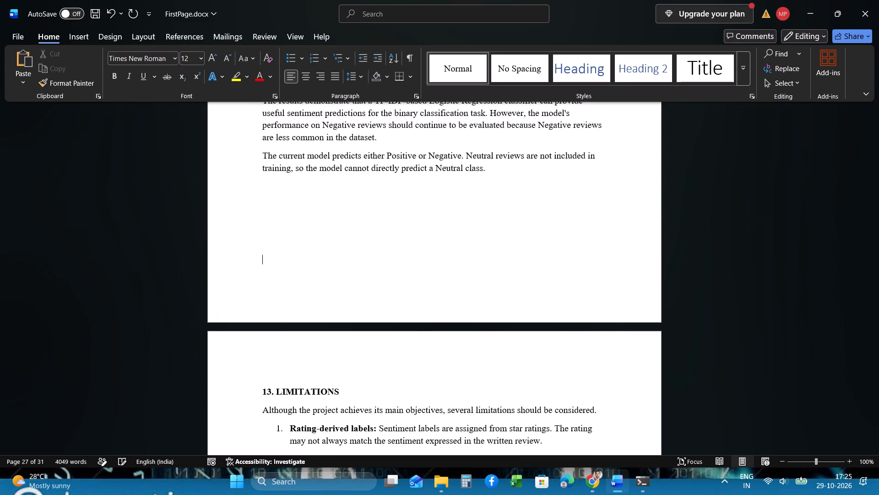
Increase the font size of heading 14. FUTURE ENHANCEMENTS by one step to 14 pt.
scroll(485, 169, "down", 1)
scroll(459, 205, "down", 1)
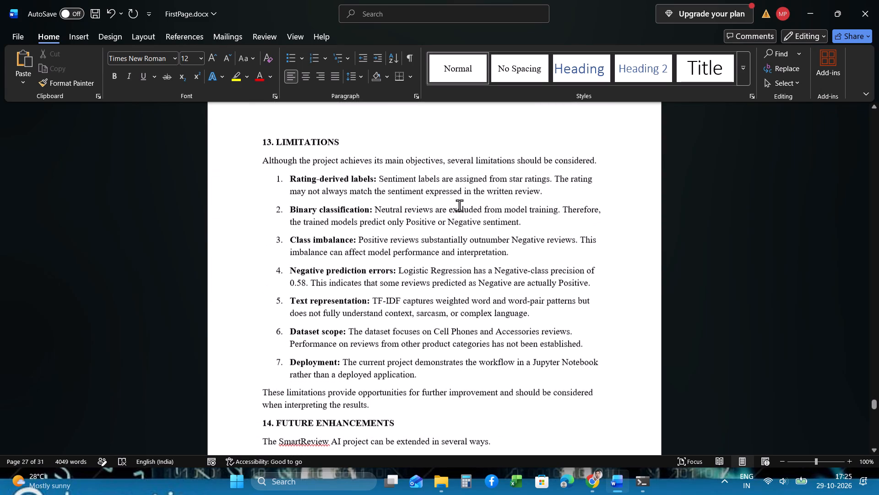
scroll(459, 205, "down", 3)
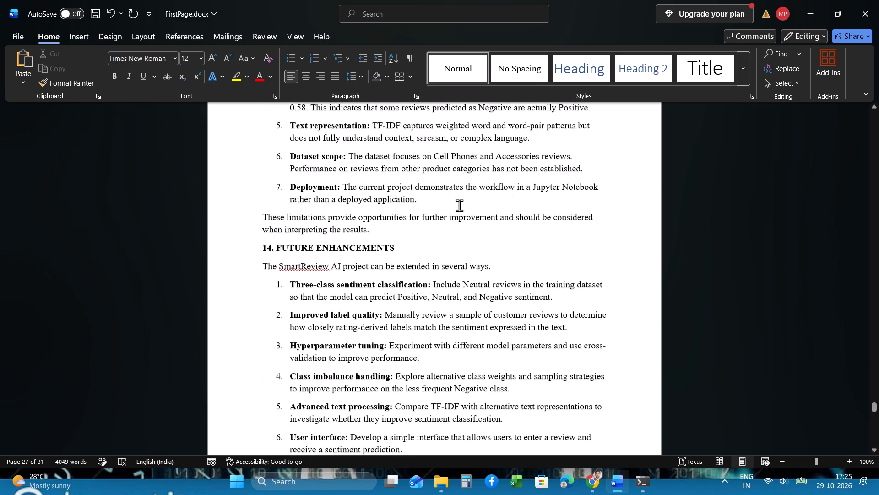
scroll(459, 205, "down", 1)
left_click(413, 236)
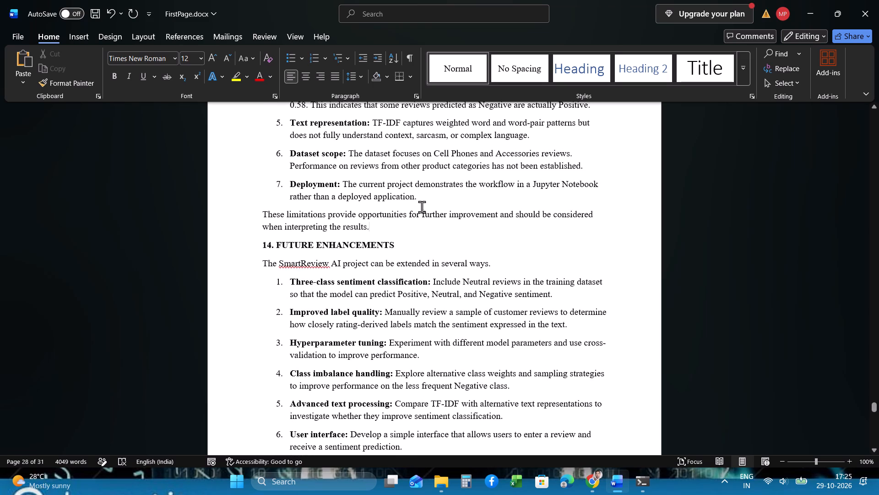
left_click_drag(418, 244, 371, 240)
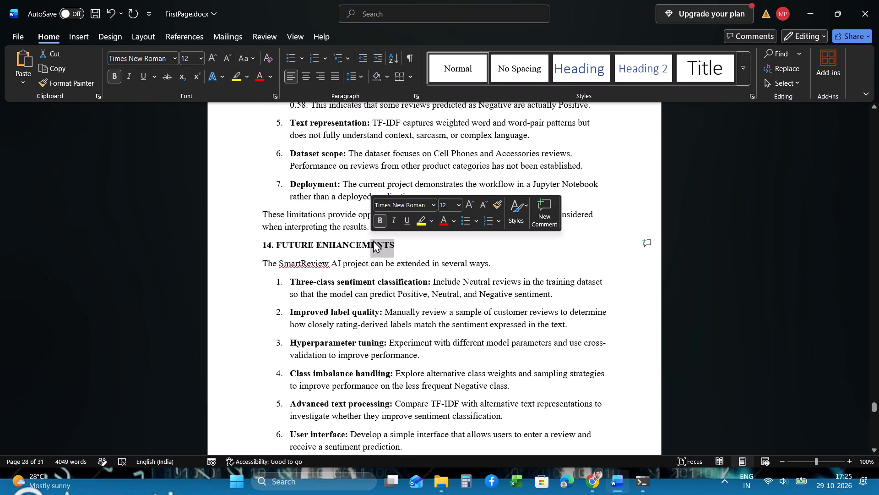
left_click(403, 247)
triple_click(390, 242)
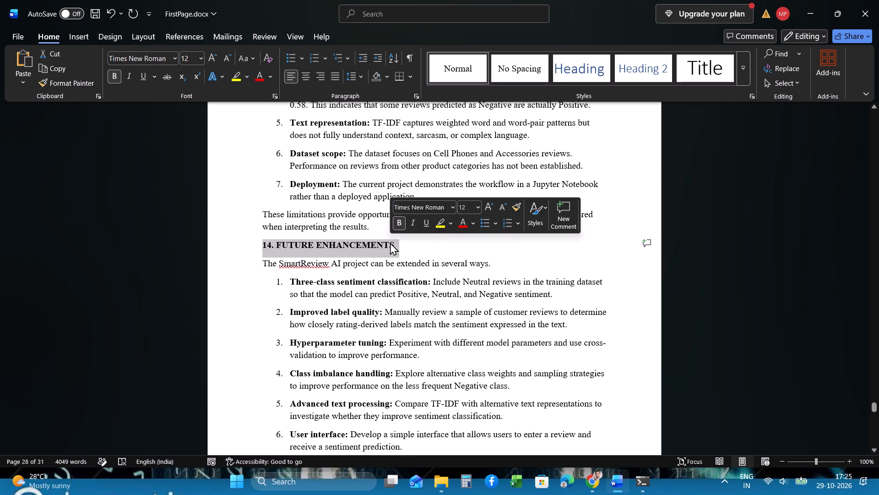
left_click(492, 207)
left_click(451, 247)
Increase the font size of heading 13. LIMITATIONS to 14 pt.
scroll(451, 247, "up", 2)
triple_click(329, 160)
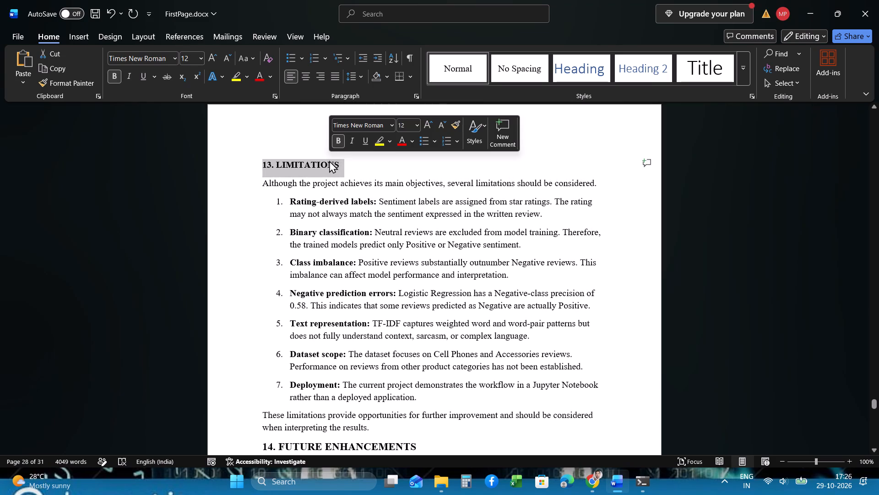
left_click(427, 125)
Compare the font sizes of headings 12.6 Selection of the Final Model, 12. RESULTS AND DISCUSSION and 12.1 Data Processing Results.
scroll(414, 202, "up", 4)
left_click(380, 254)
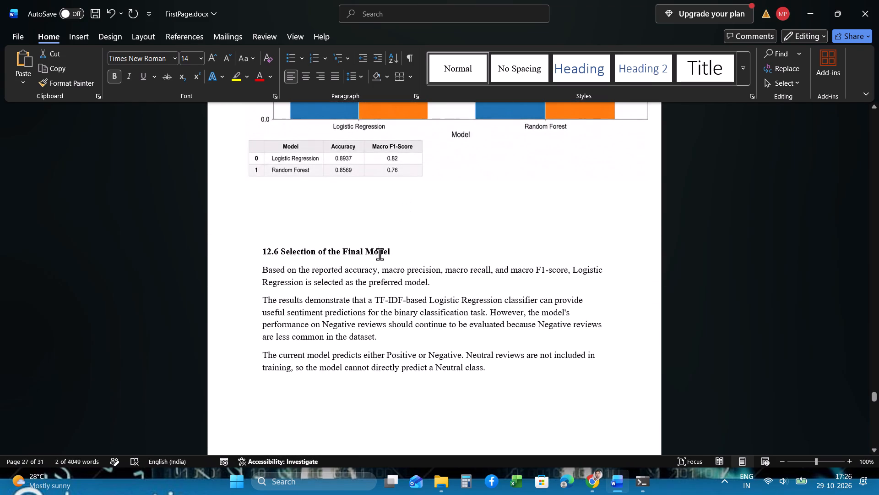
double_click(380, 253)
left_click(380, 253)
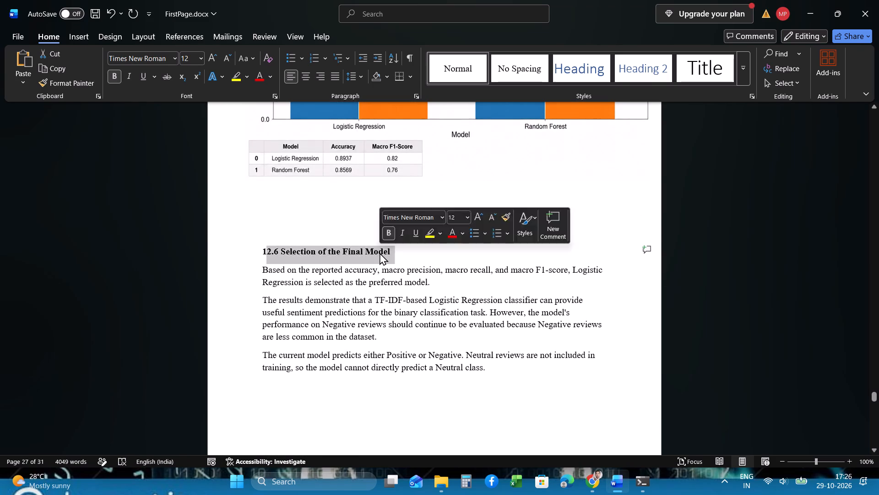
left_click(380, 253)
scroll(380, 253, "up", 2)
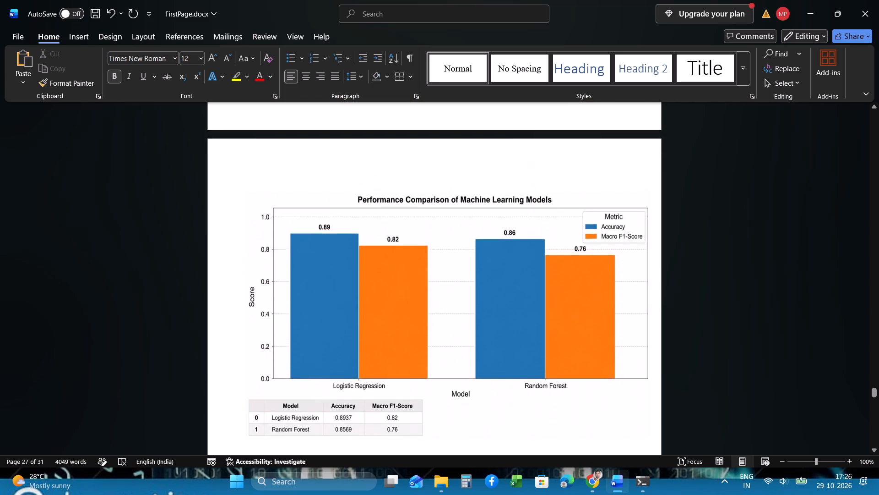
scroll(380, 253, "up", 14)
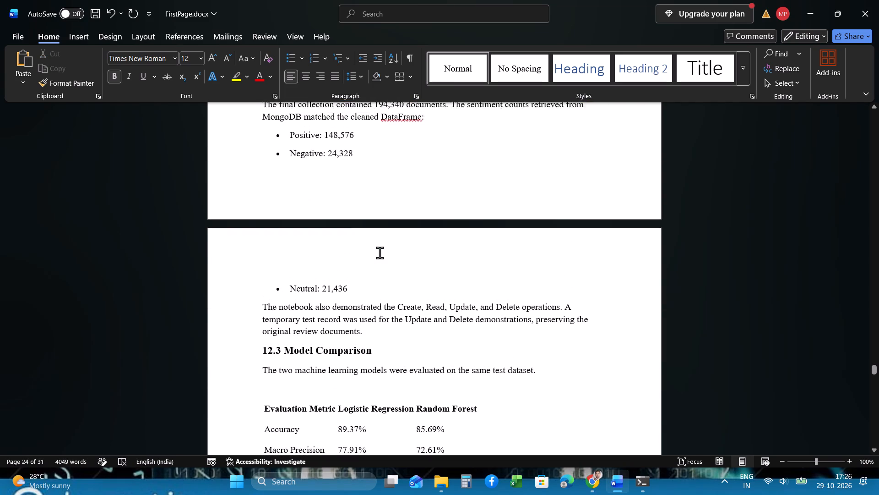
scroll(380, 253, "up", 3)
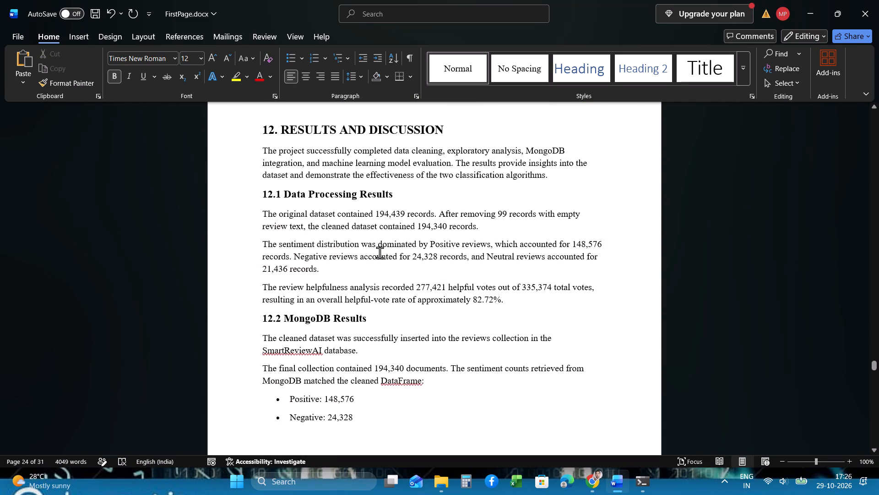
triple_click(364, 130)
triple_click(352, 193)
Increase the font size of heading 12.6 Selection of the Final Model to 14 pt.
scroll(384, 235, "down", 5)
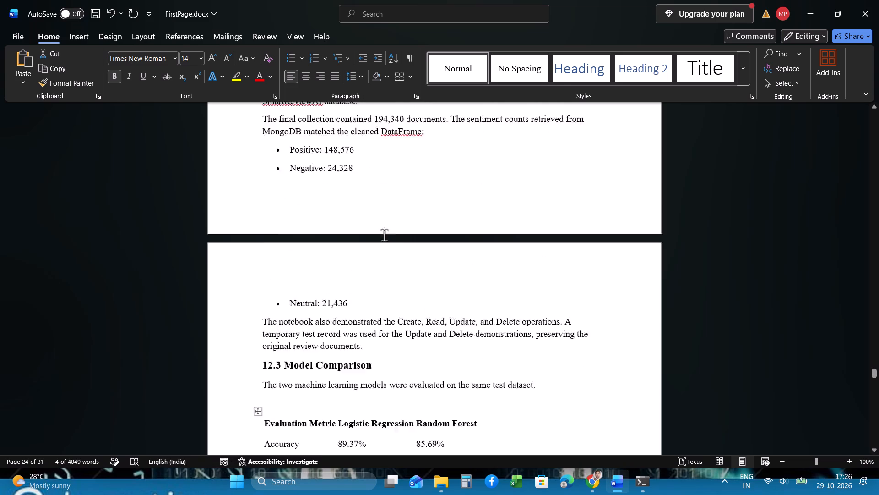
scroll(384, 235, "down", 3)
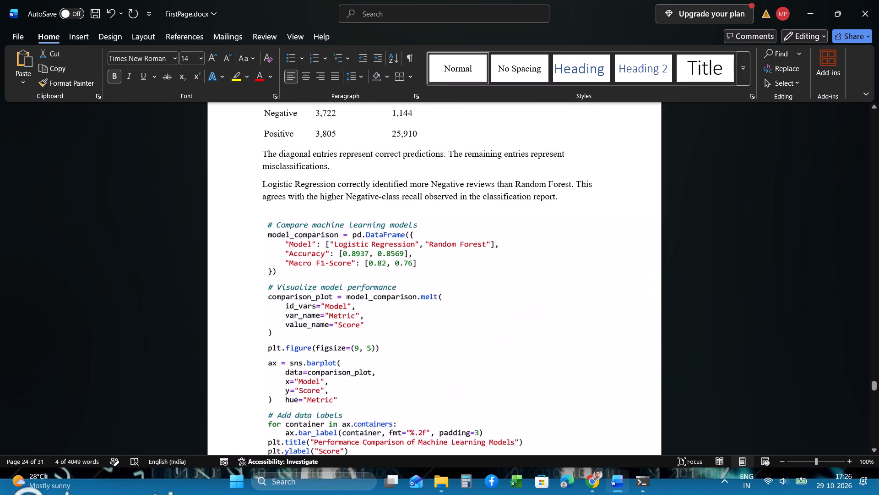
scroll(381, 238, "down", 3)
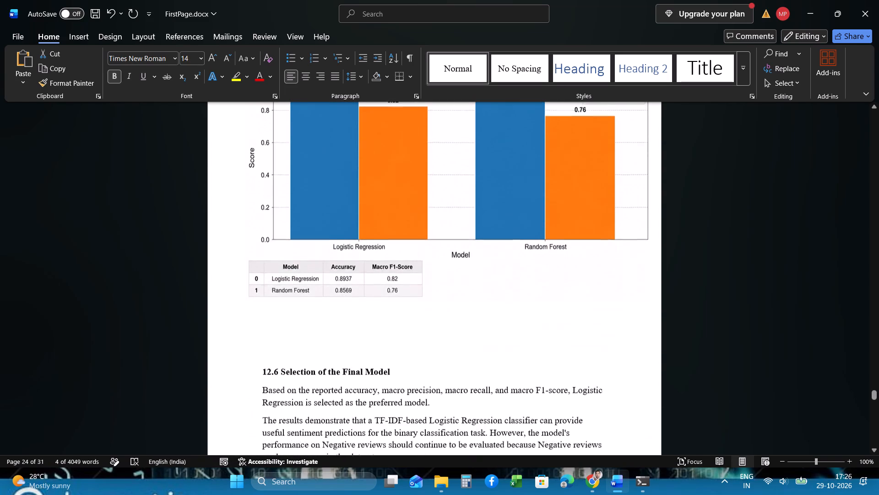
scroll(381, 238, "down", 1)
triple_click(362, 357)
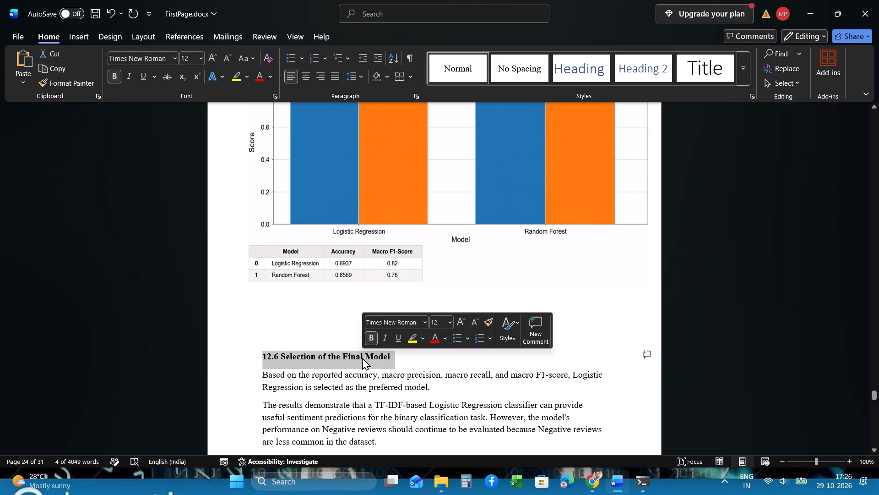
left_click(461, 319)
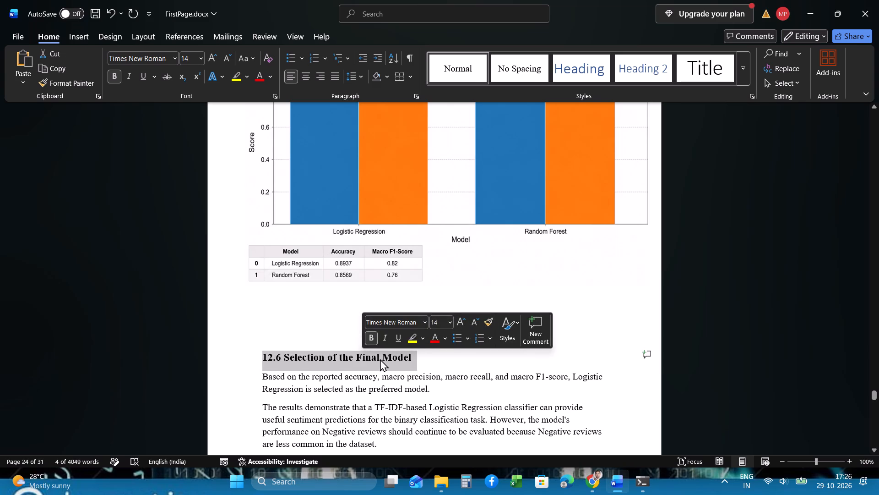
Increase the font size of heading 12.5 Confusion Matrix Analysis to 14 pt.
scroll(394, 358, "up", 5)
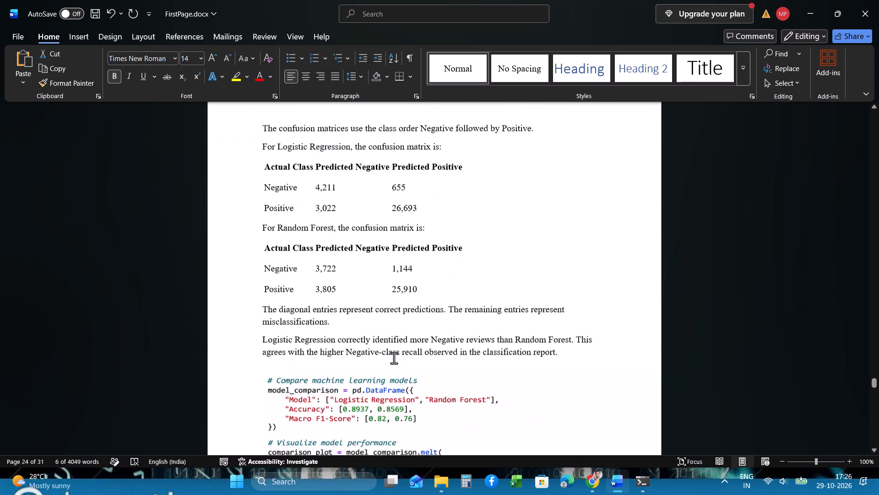
scroll(394, 358, "up", 4)
triple_click(367, 361)
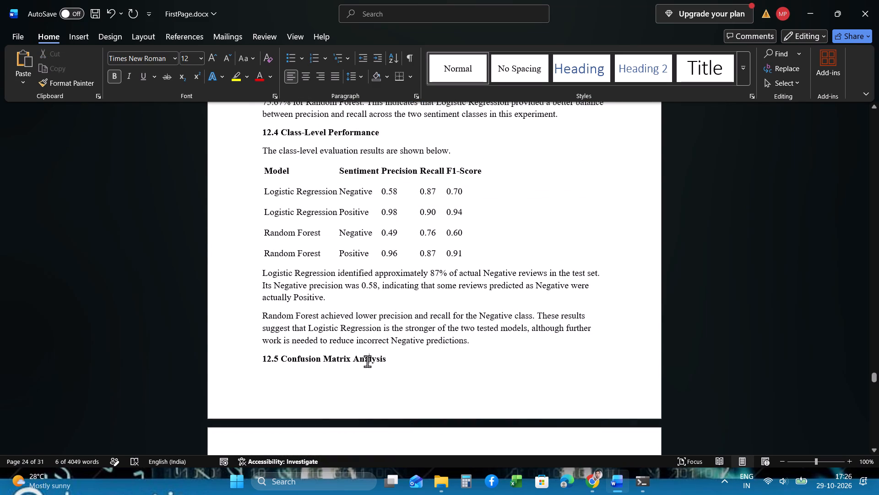
left_click(465, 324)
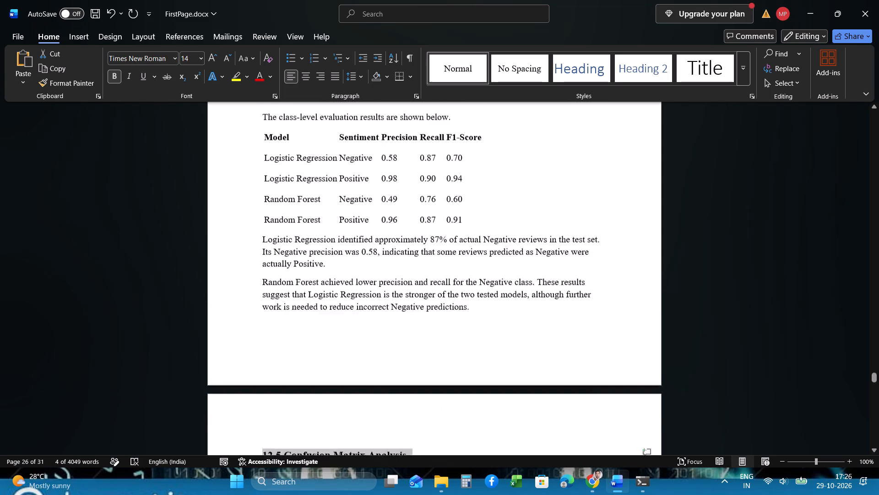
Increase the font size of heading 12.4 Class-Level Performance to 14 pt.
scroll(331, 235, "up", 1)
triple_click(319, 284)
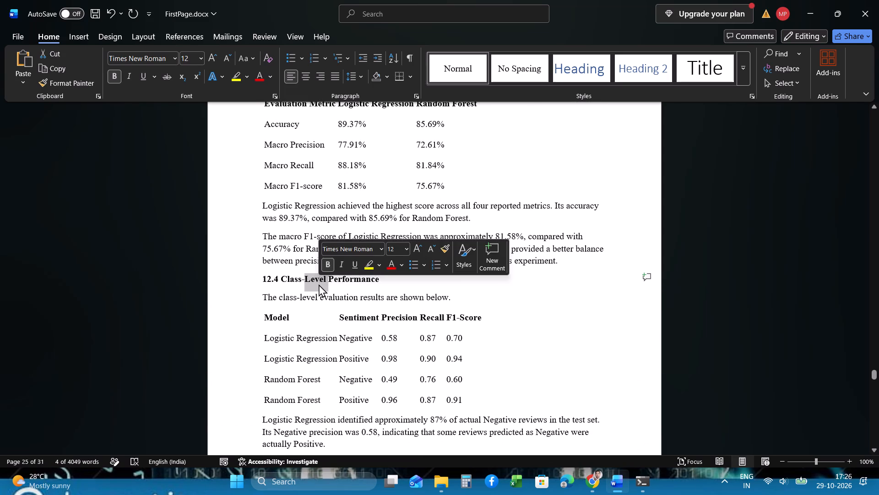
left_click(419, 247)
Check heading 12.3 Model Comparison's font size and delete the blank line above the evaluation metrics table in that section.
scroll(346, 229, "up", 2)
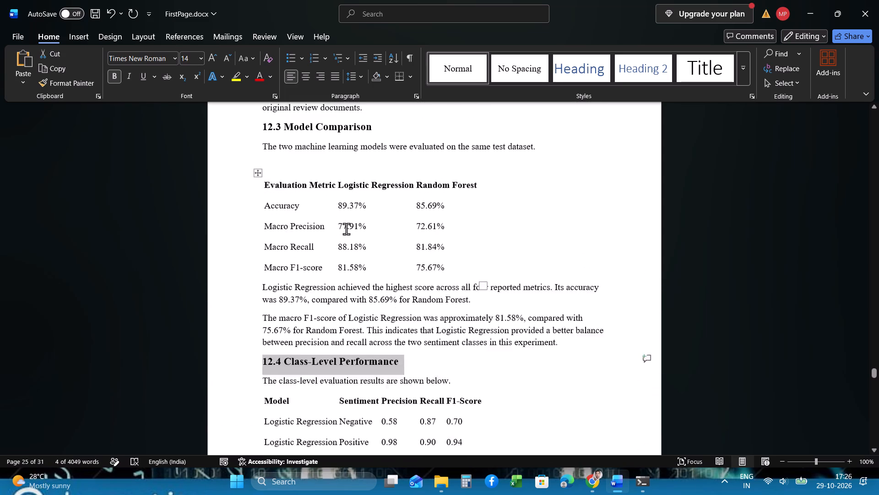
scroll(346, 229, "up", 1)
left_click(329, 179)
triple_click(329, 179)
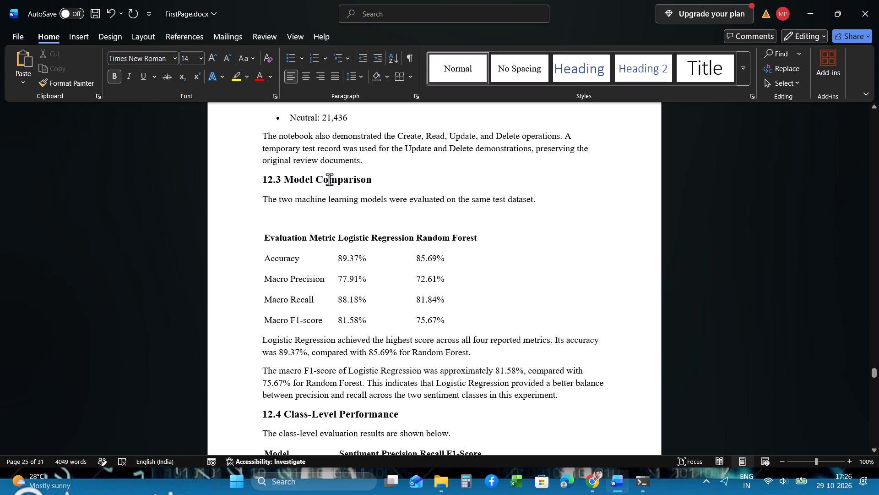
scroll(403, 252, "down", 1)
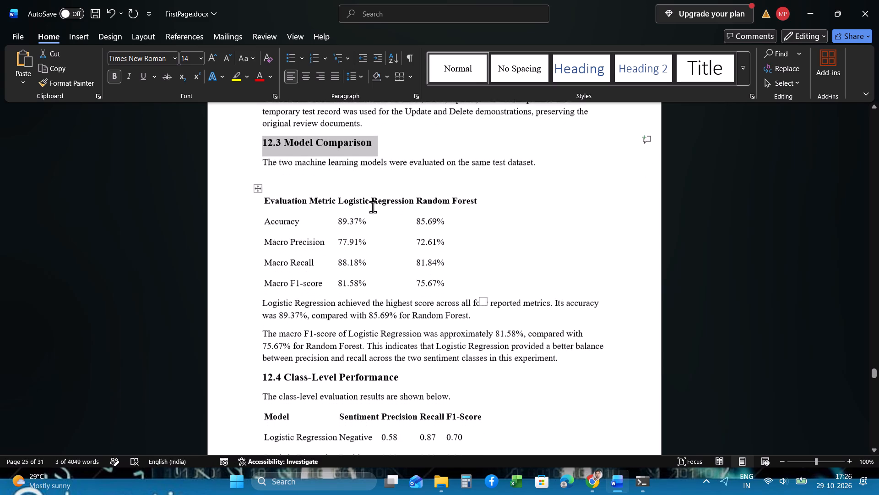
left_click(355, 176)
key("BackSpace")
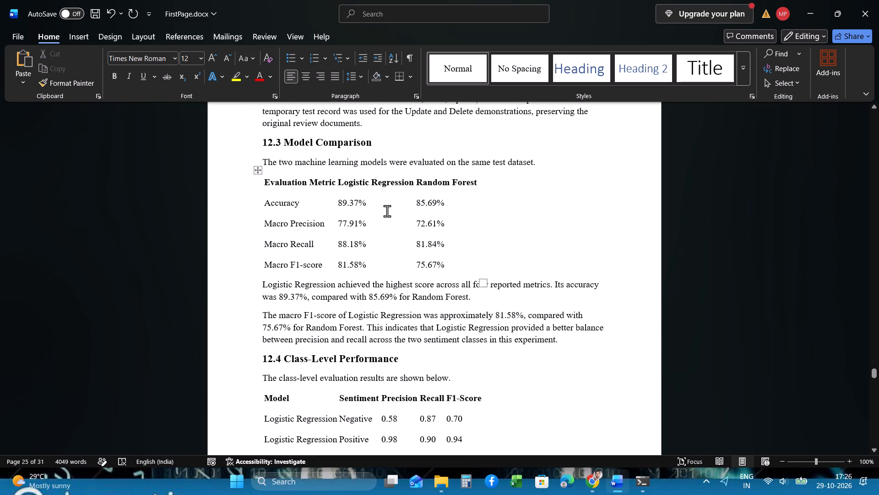
Insert a blank line before heading 12.5 Confusion Matrix Analysis to push it onto the next page with its text.
scroll(391, 214, "down", 3)
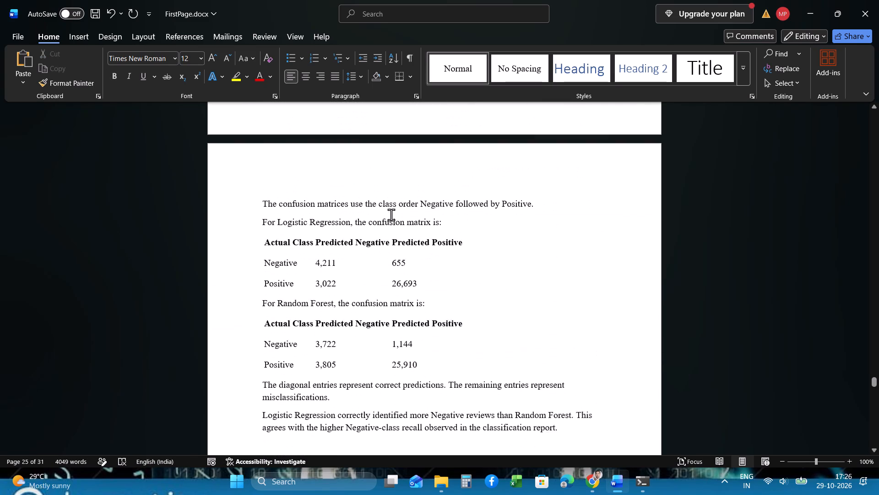
scroll(391, 214, "down", 1)
scroll(391, 214, "up", 1)
left_click(477, 191)
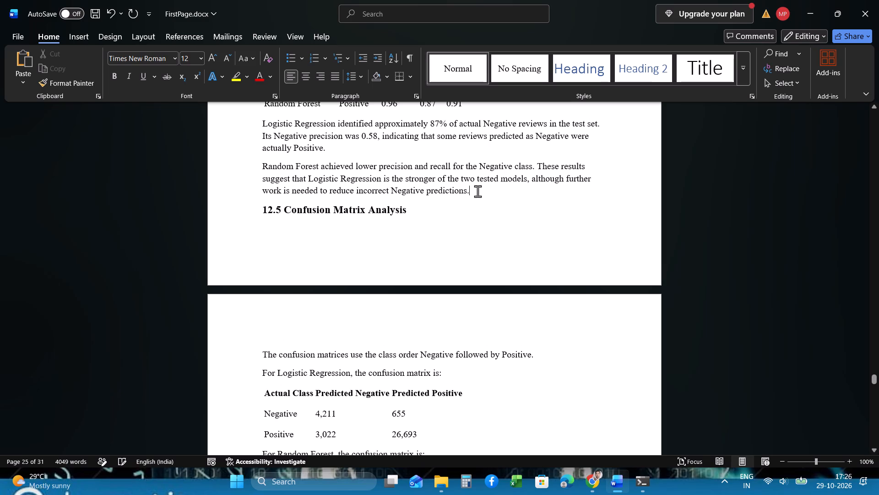
key("Return")
Delete two blank lines between the performance comparison chart image and heading 12.6 Selection of the Final Model.
scroll(477, 191, "down", 1)
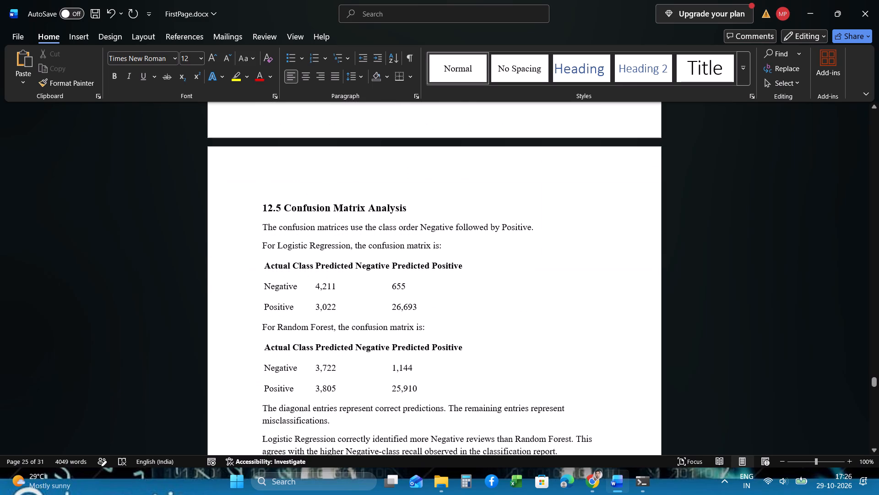
scroll(433, 222, "down", 4)
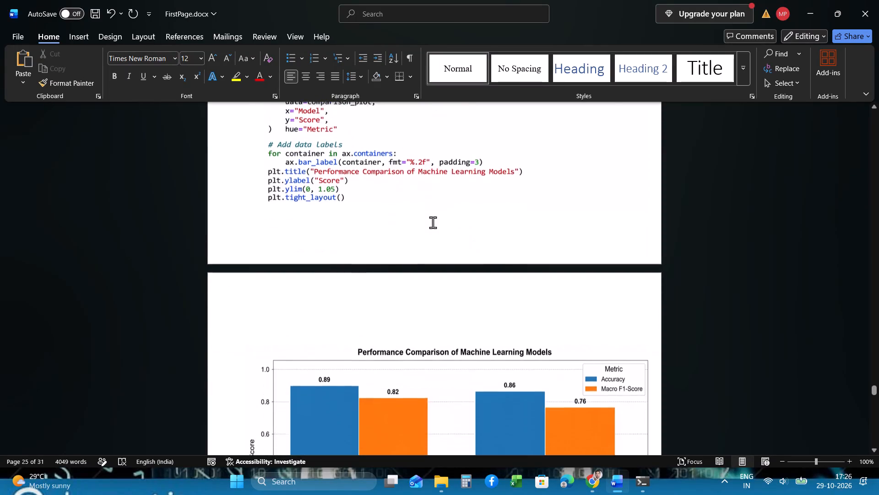
scroll(433, 222, "down", 3)
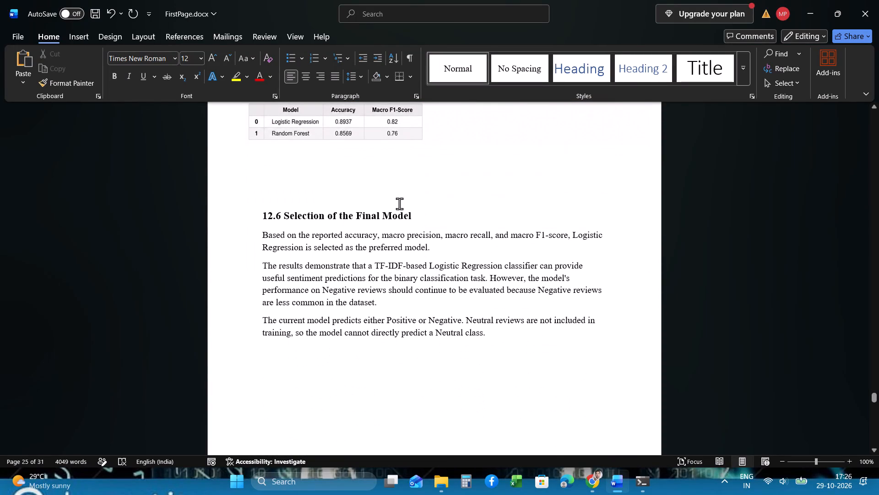
left_click(394, 198)
key("BackSpace")
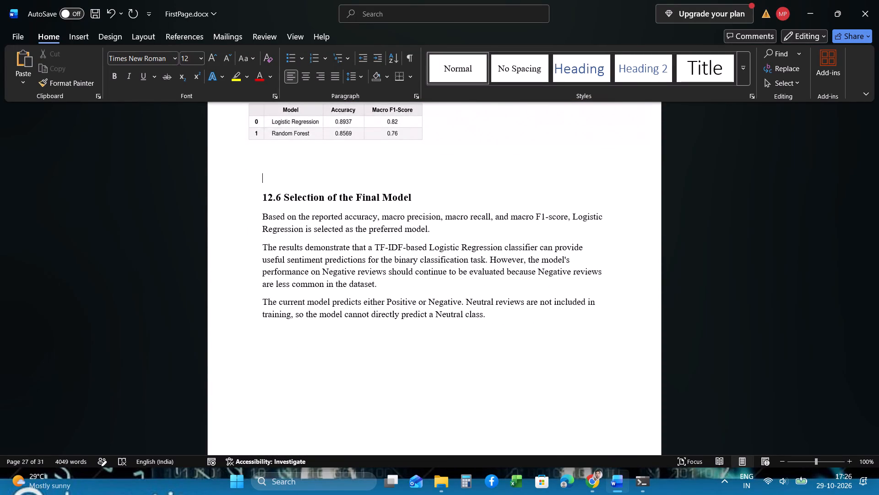
key("BackSpace")
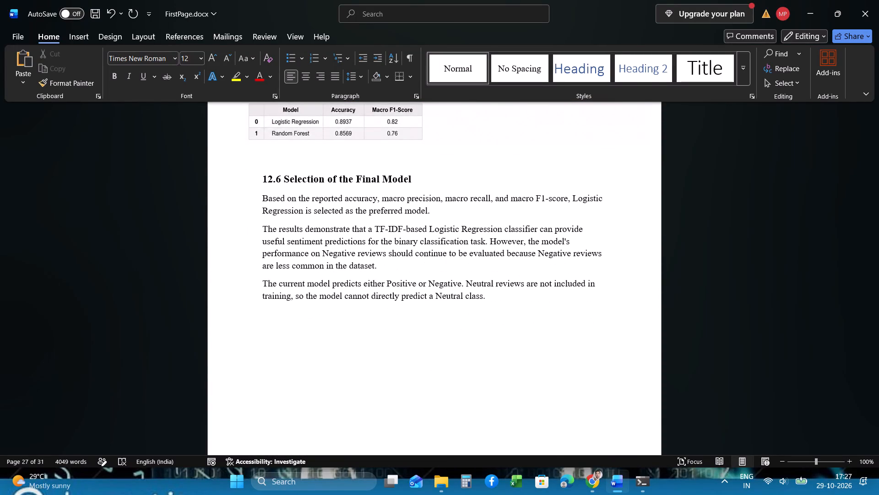
Insert a blank line between the closing Limitations paragraph and heading 14. FUTURE ENHANCEMENTS.
scroll(394, 198, "down", 2)
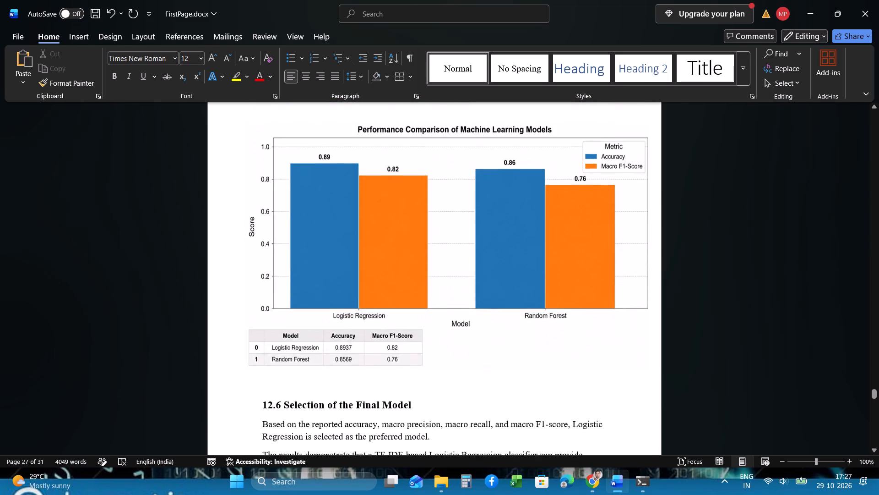
scroll(394, 198, "down", 2)
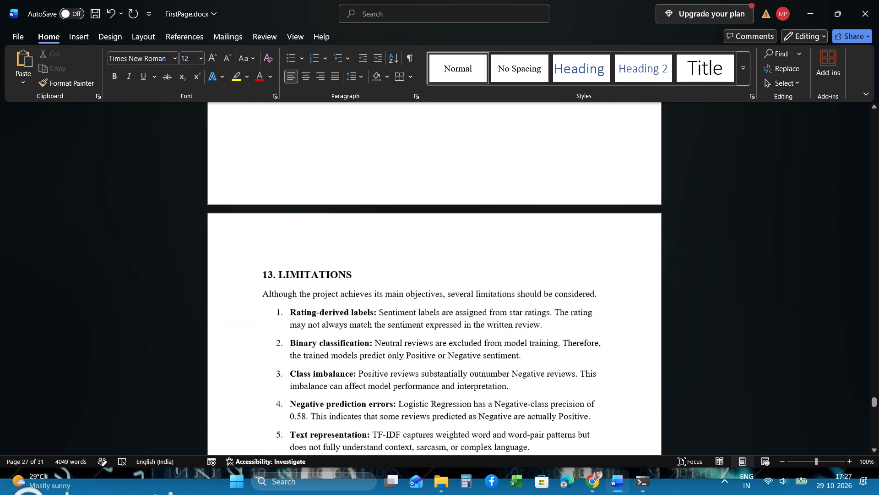
scroll(394, 198, "down", 1)
scroll(393, 256, "down", 1)
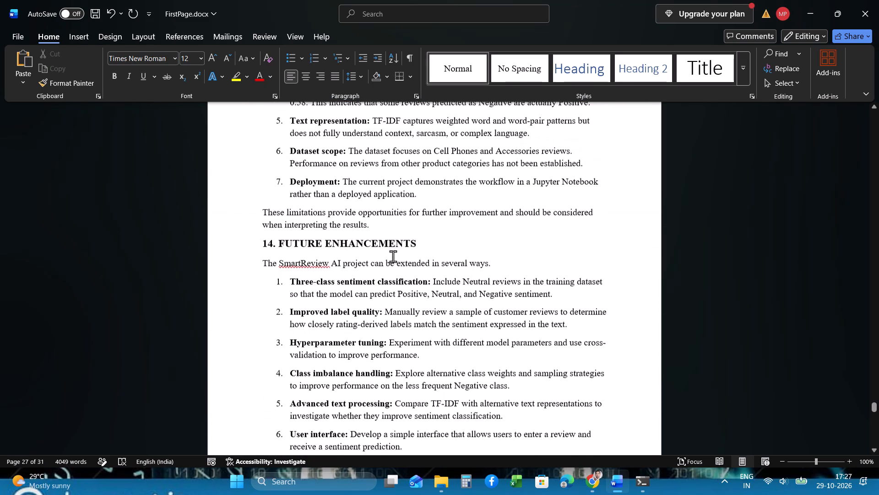
scroll(393, 256, "down", 1)
left_click(411, 231)
key("Return")
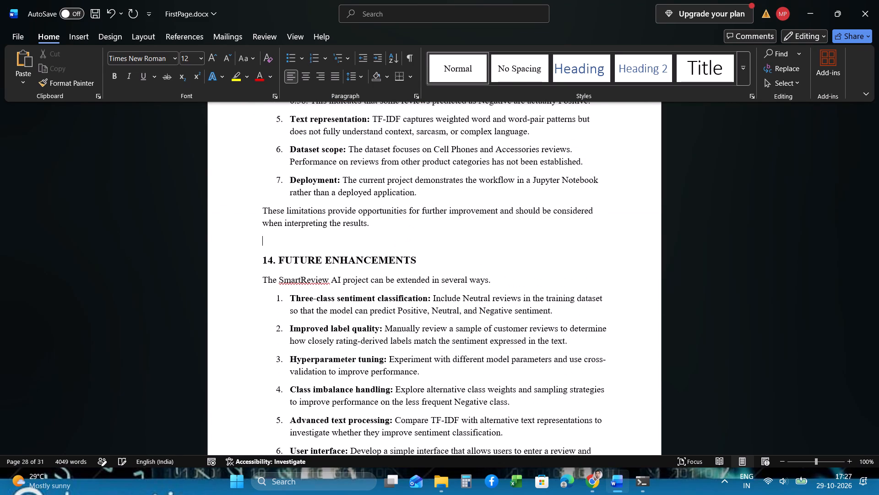
Increase the font size of heading 13. LIMITATIONS to 16.
scroll(406, 246, "up", 2)
left_click(326, 191)
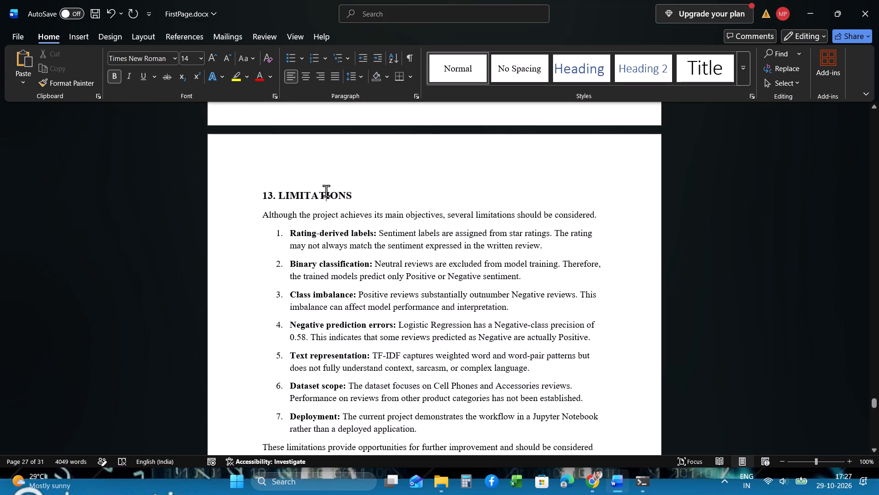
triple_click(326, 191)
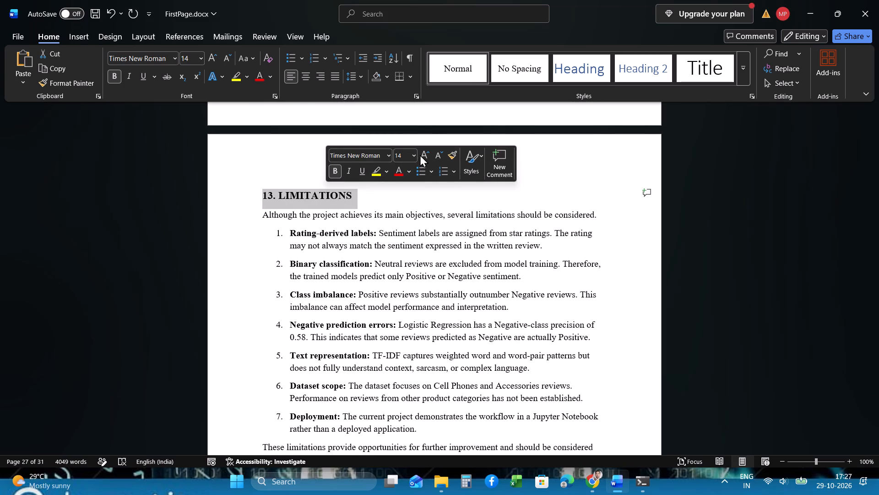
left_click(425, 154)
left_click(391, 221)
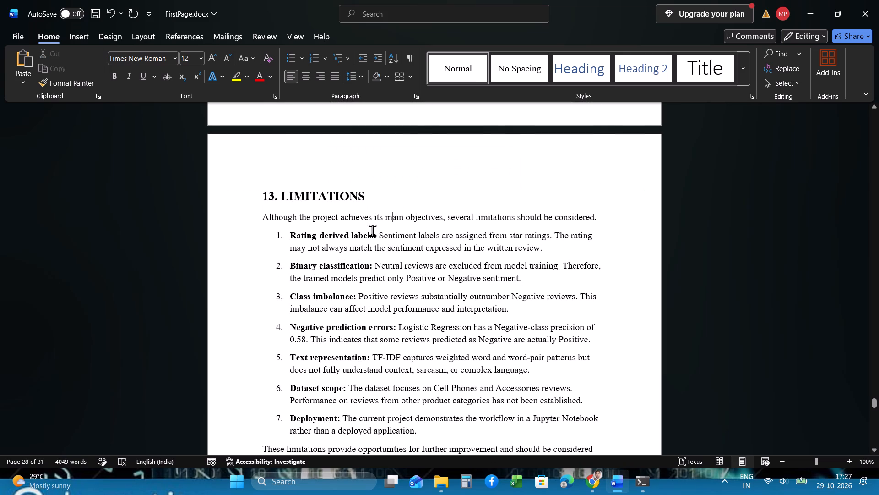
left_click(420, 201)
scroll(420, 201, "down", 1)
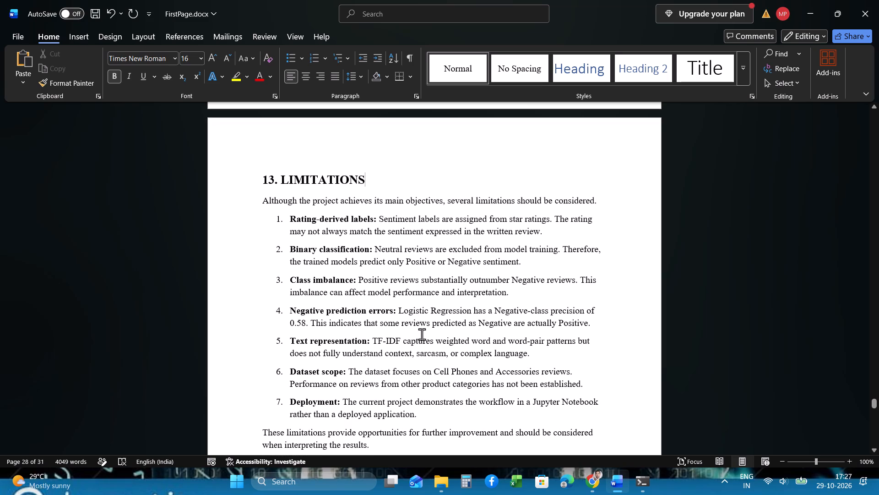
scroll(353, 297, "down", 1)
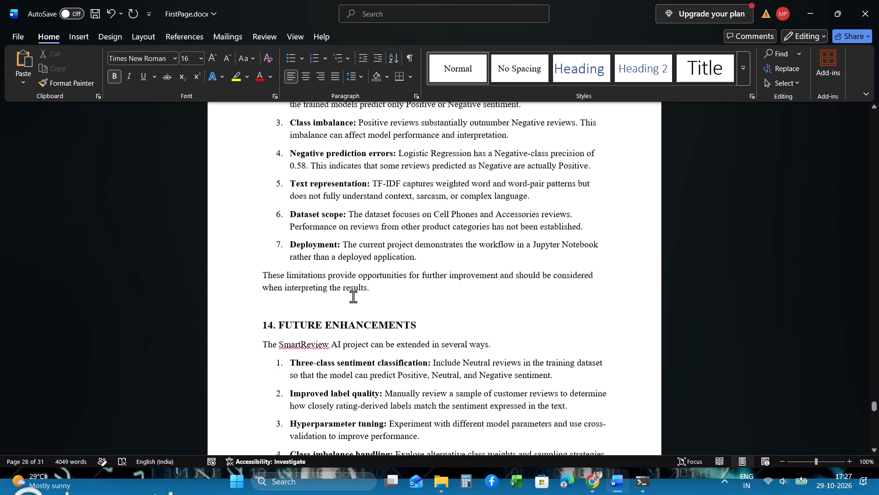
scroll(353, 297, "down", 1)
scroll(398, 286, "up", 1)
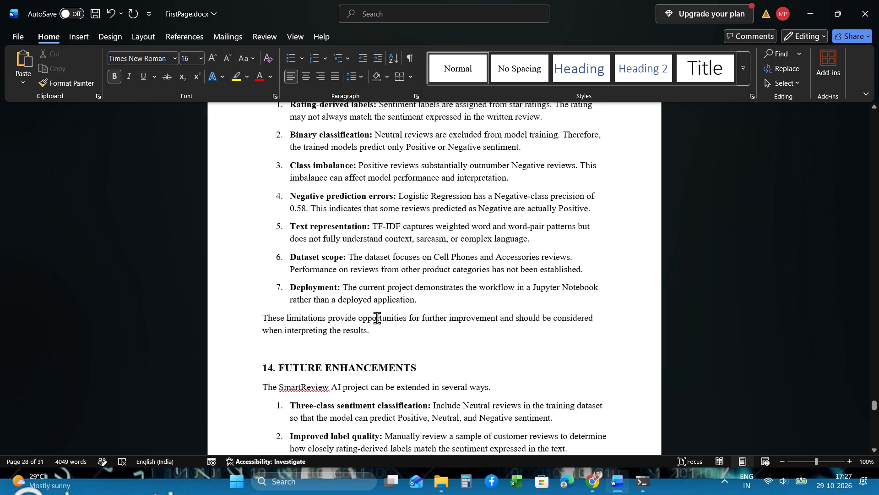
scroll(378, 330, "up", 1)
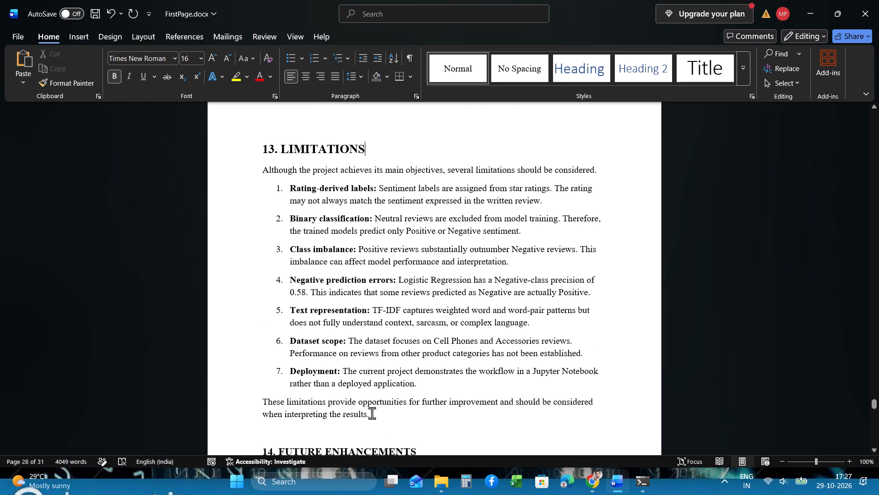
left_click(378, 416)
Switch to the Chrome window showing the SmartReview code page.
left_click(576, 397)
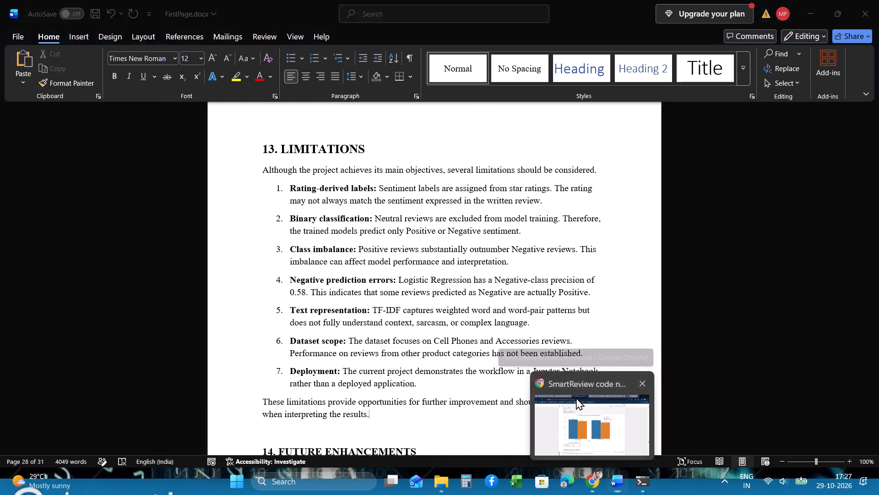
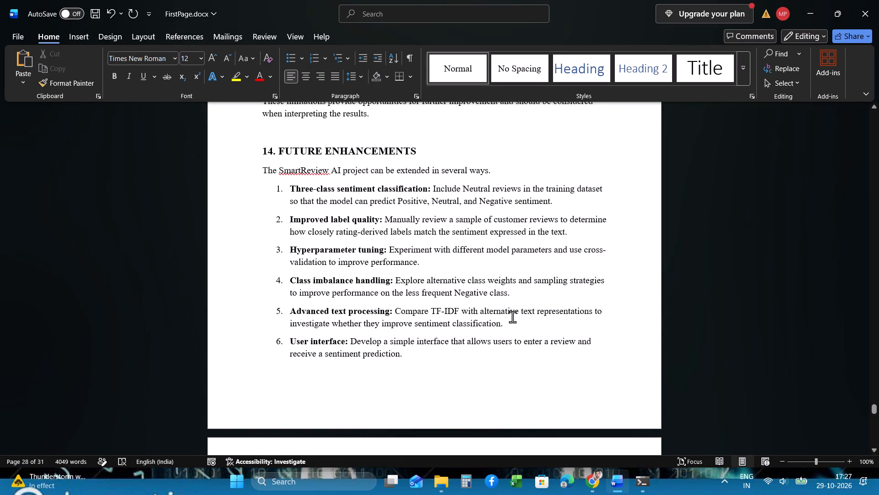
Review the layout and spacing from 14. FUTURE ENHANCEMENTS through 17. APPENDIX: PROJECT VISUALIZATIONS to the end of the document.
scroll(512, 317, "down", 1)
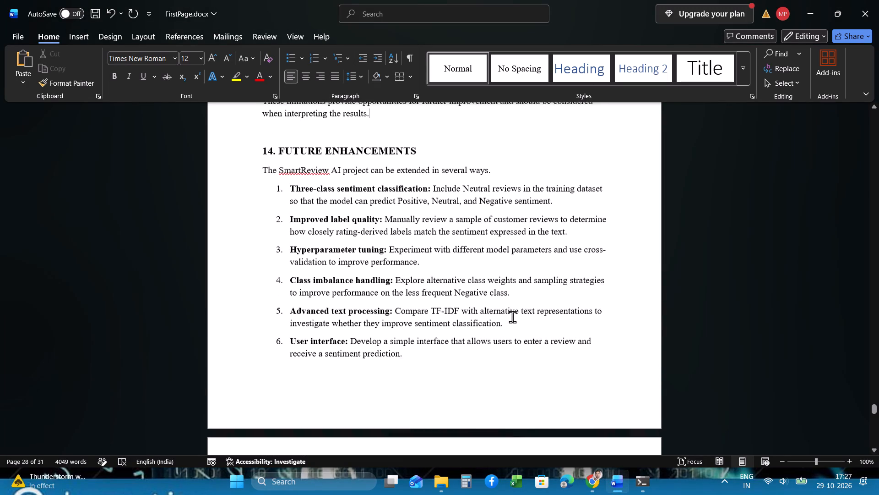
scroll(512, 317, "down", 4)
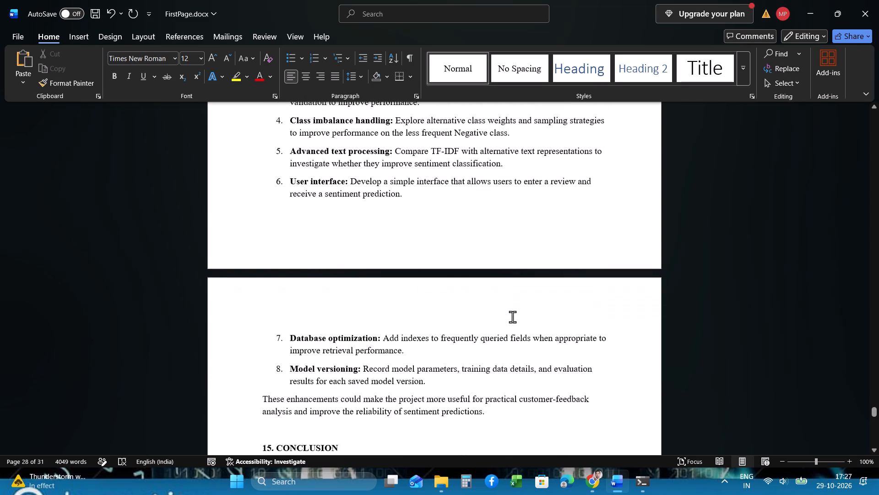
scroll(512, 317, "down", 2)
scroll(483, 384, "down", 1)
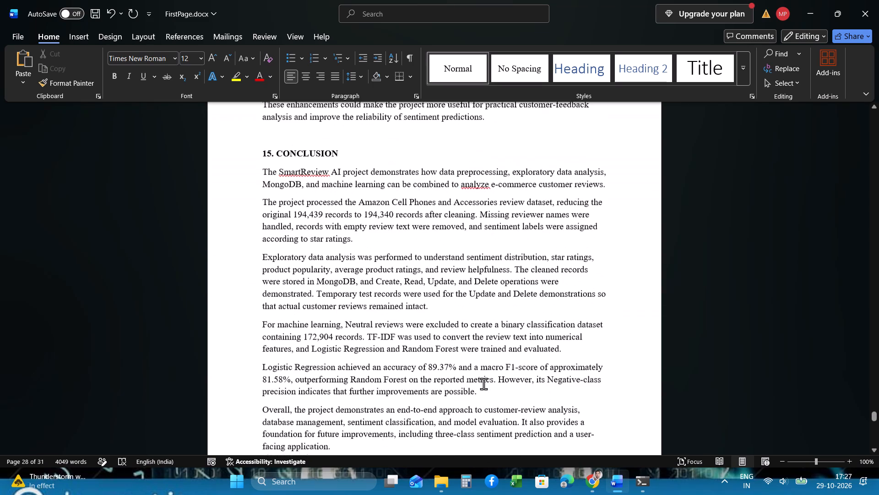
scroll(483, 384, "down", 5)
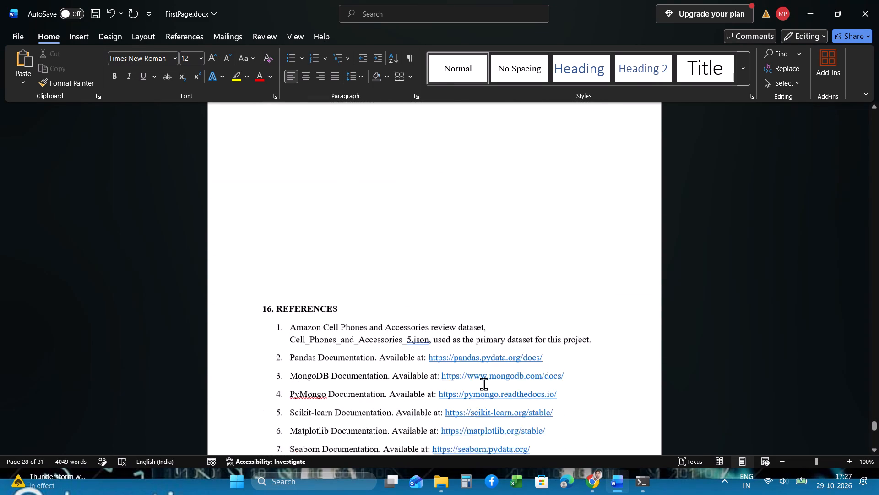
scroll(483, 384, "down", 2)
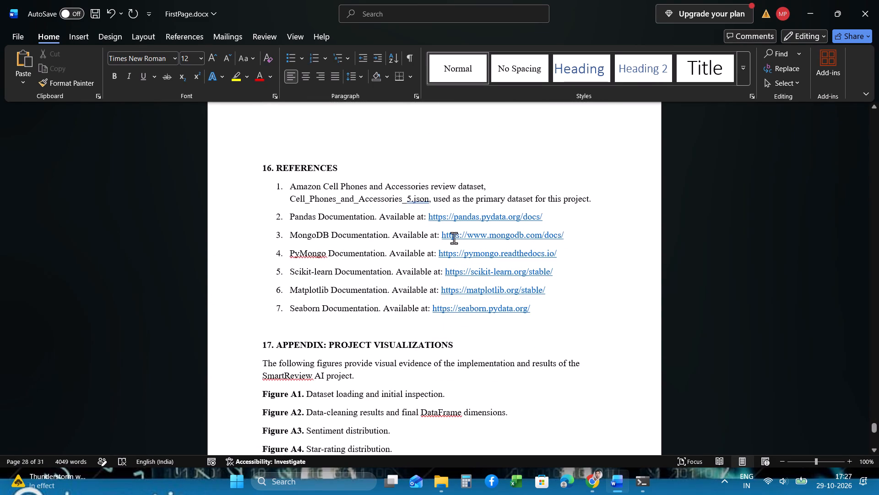
scroll(429, 189, "down", 1)
scroll(423, 260, "down", 1)
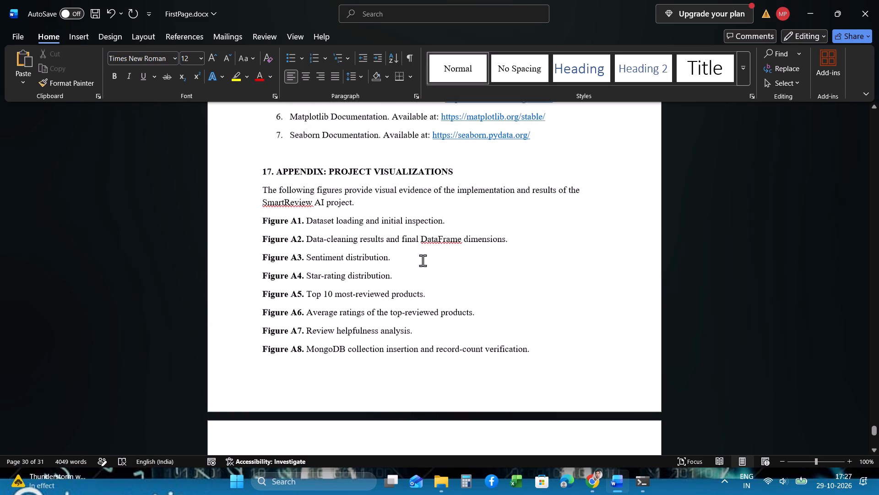
scroll(423, 260, "down", 1)
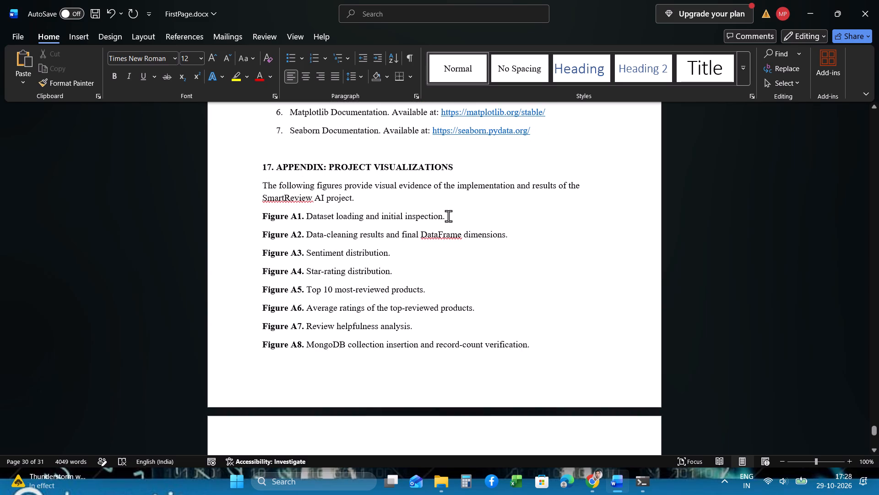
scroll(448, 216, "down", 9)
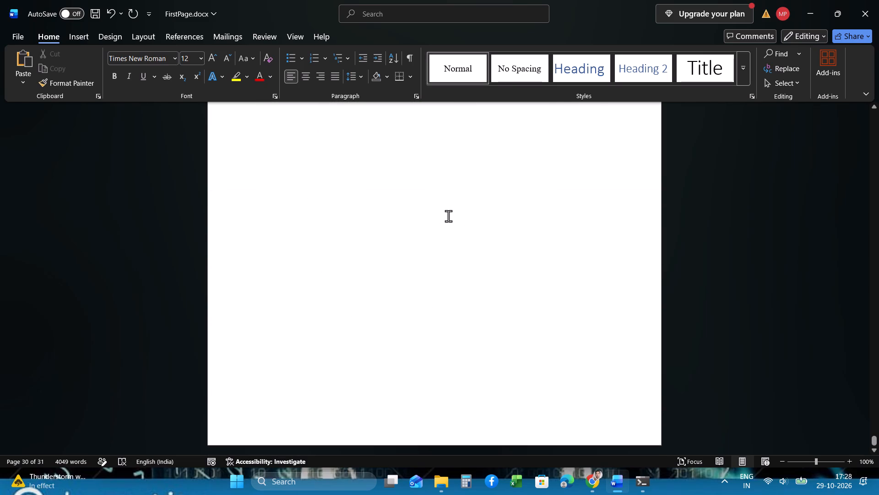
scroll(448, 216, "up", 5)
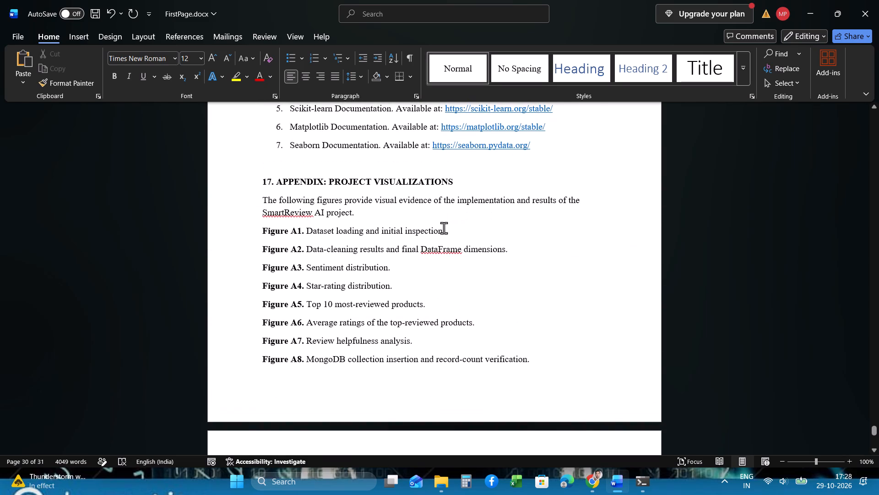
Examine the appendix's figure list line by line, from Figure A1 through Figure A8.
left_click(446, 231)
left_click(514, 248)
left_click(471, 266)
left_click(455, 285)
left_click(452, 299)
left_click(496, 321)
left_click(427, 342)
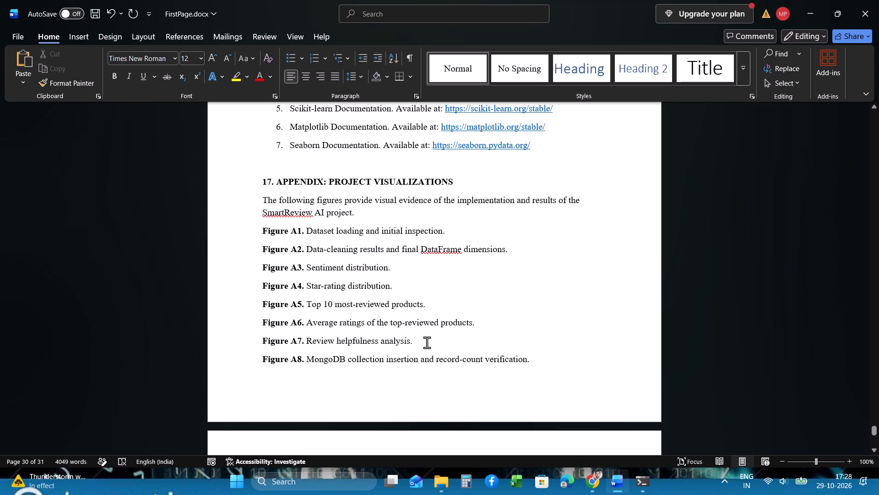
scroll(427, 342, "down", 1)
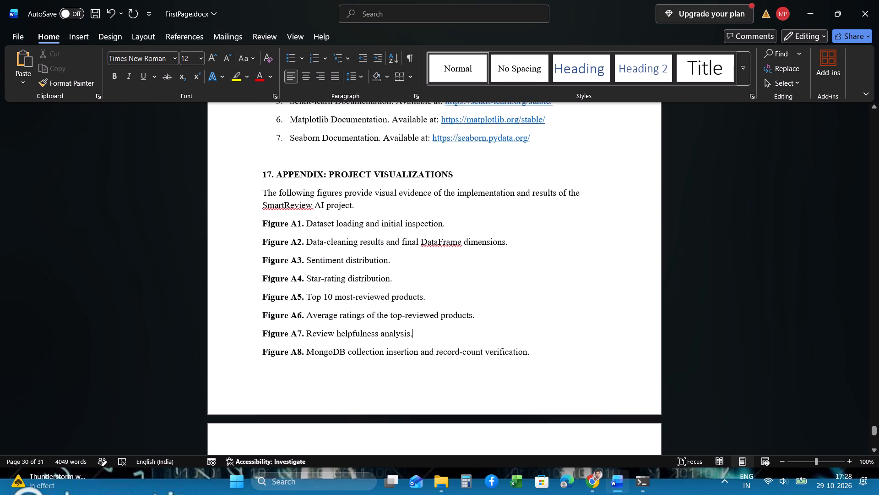
left_click(402, 275)
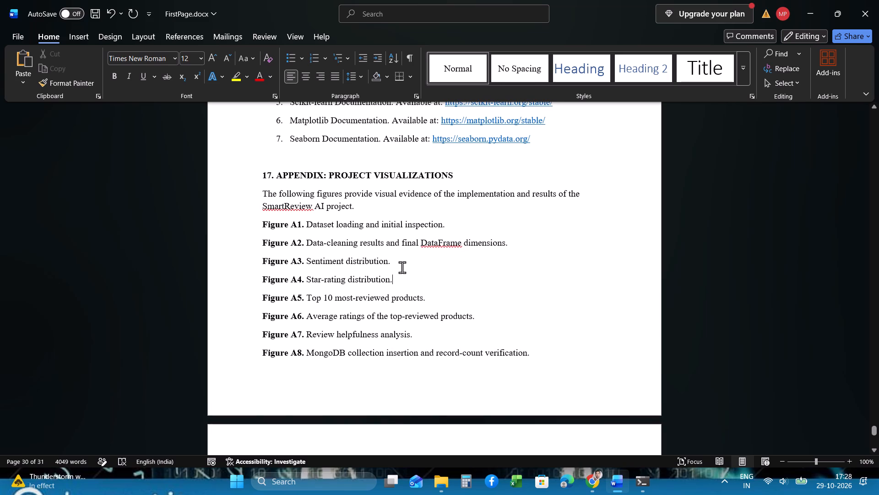
left_click(402, 261)
left_click(450, 225)
Check the formatting of the full heading 17. APPENDIX: PROJECT VISUALIZATIONS.
left_click_drag(258, 173, 274, 179)
left_click_drag(274, 179, 308, 179)
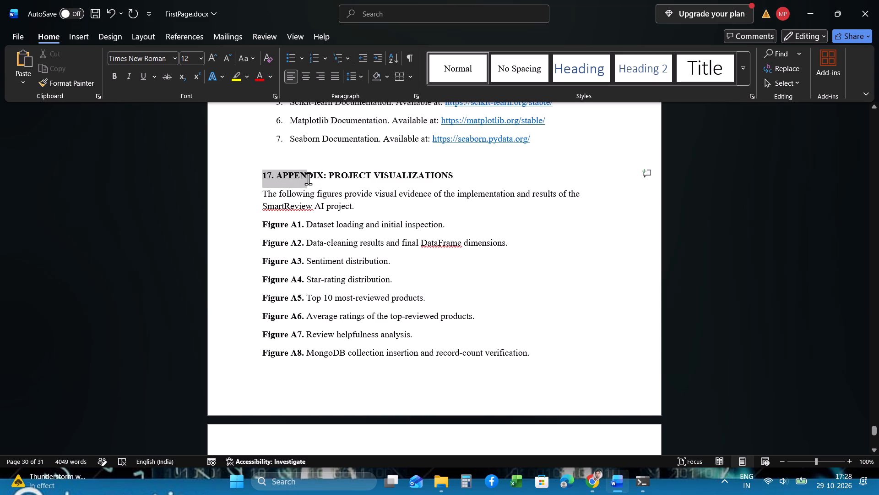
left_click_drag(308, 179, 460, 174)
scroll(420, 174, "right", 1)
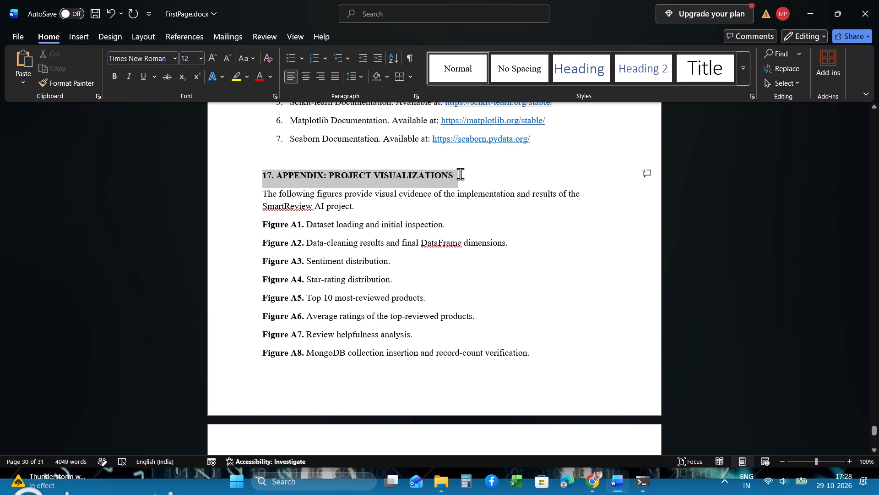
scroll(460, 174, "right", 1)
left_click_drag(460, 174, 473, 172)
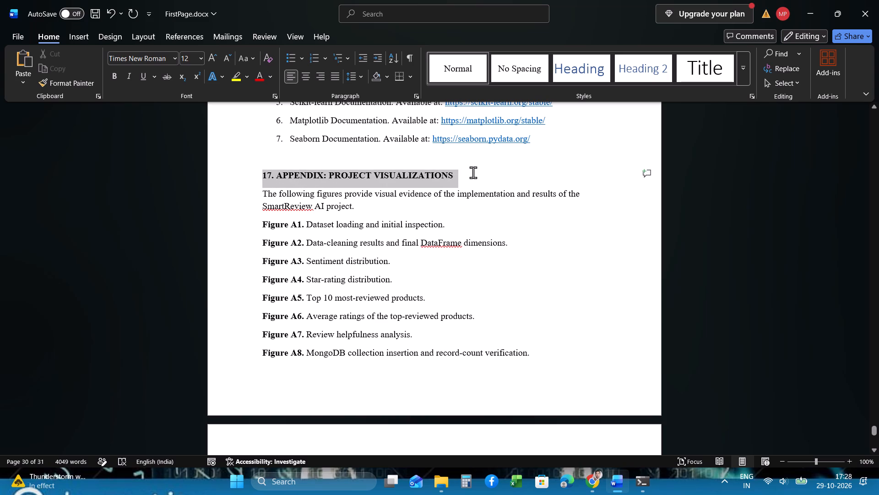
left_click_drag(473, 172, 479, 179)
left_click(479, 179)
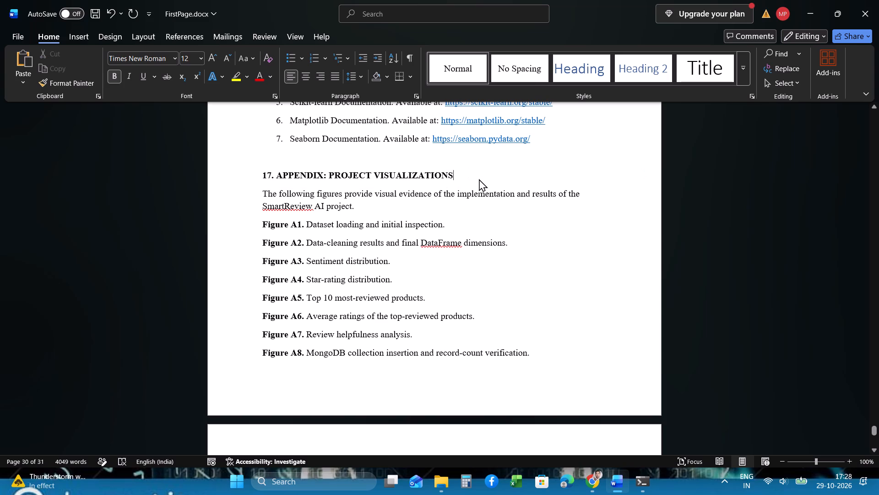
Review the section headings and spacing from the appendix back to heading 13. LIMITATIONS.
scroll(479, 179, "up", 1)
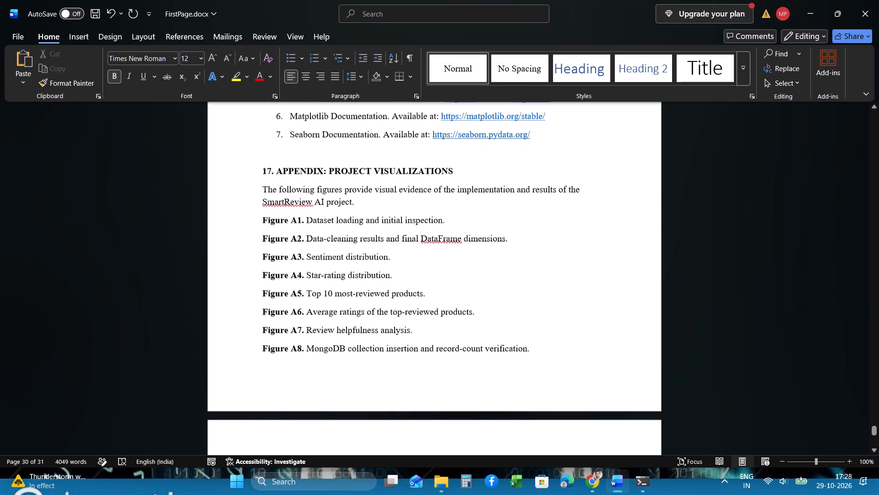
scroll(479, 179, "up", 2)
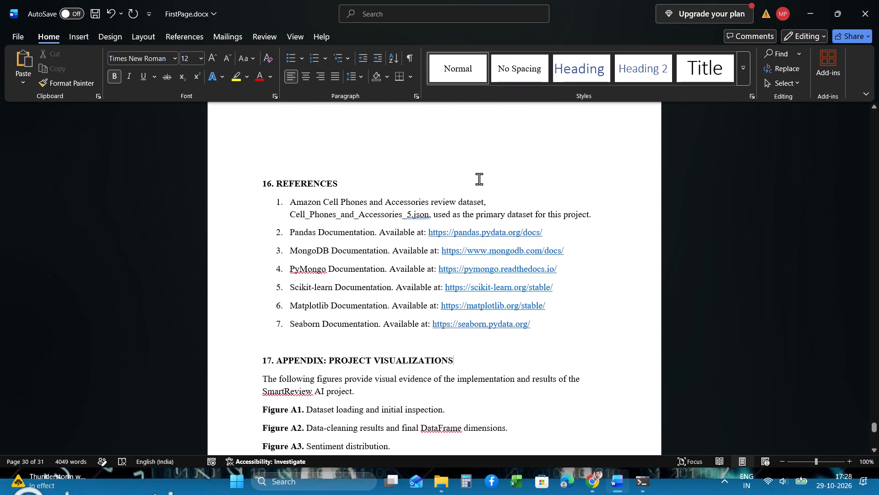
scroll(479, 179, "up", 4)
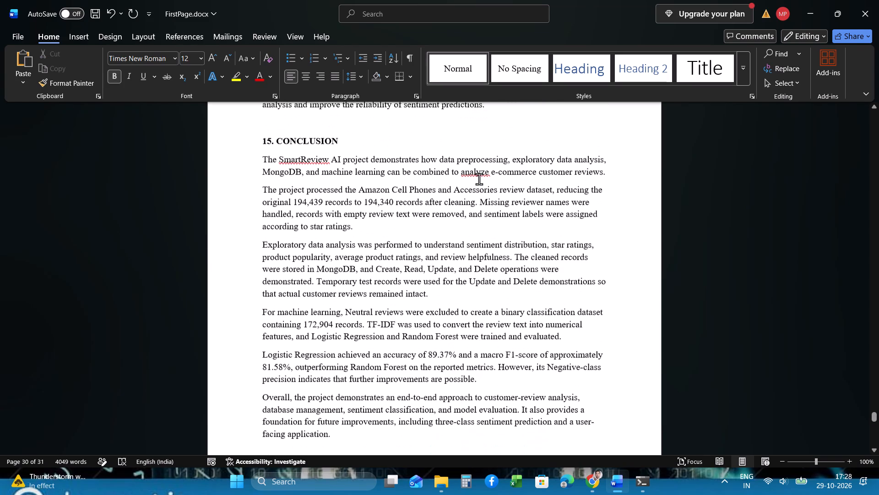
scroll(479, 179, "up", 2)
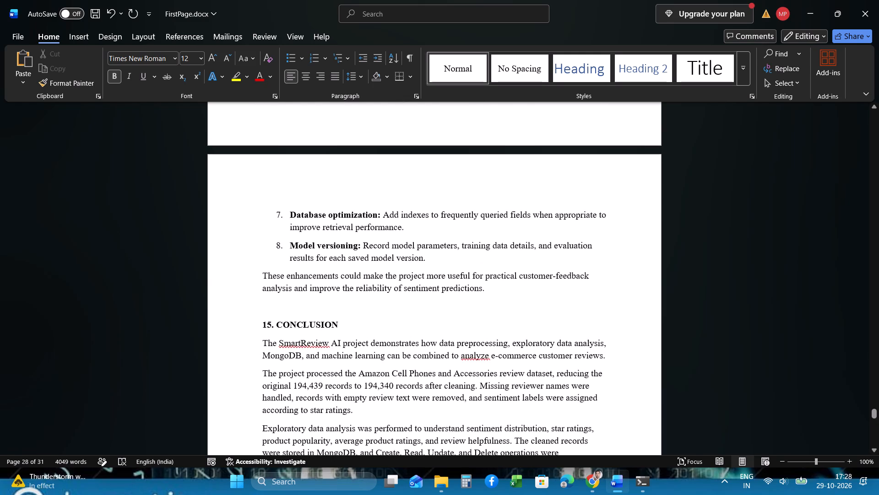
scroll(479, 179, "up", 3)
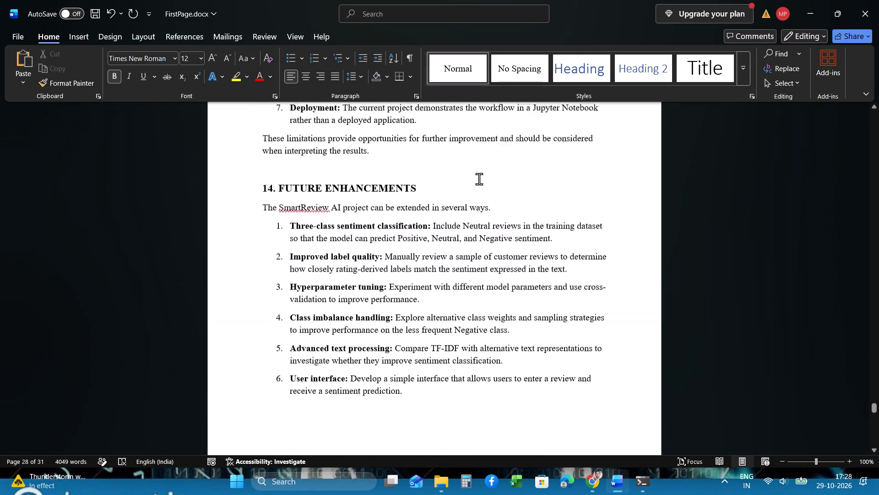
scroll(479, 179, "up", 4)
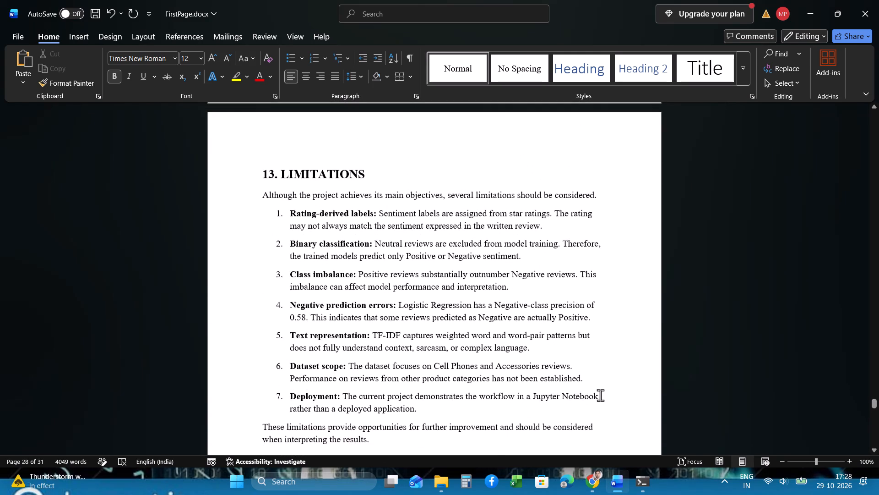
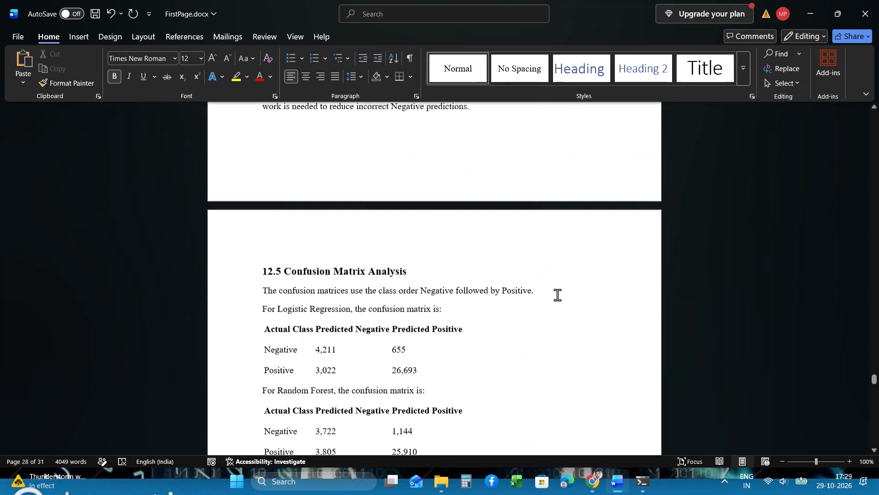
Review the headings, figures, code images and page spacing from 12.5 Confusion Matrix Analysis back to 6. TOOLS AND TECHNOLOGIES.
scroll(557, 295, "up", 11)
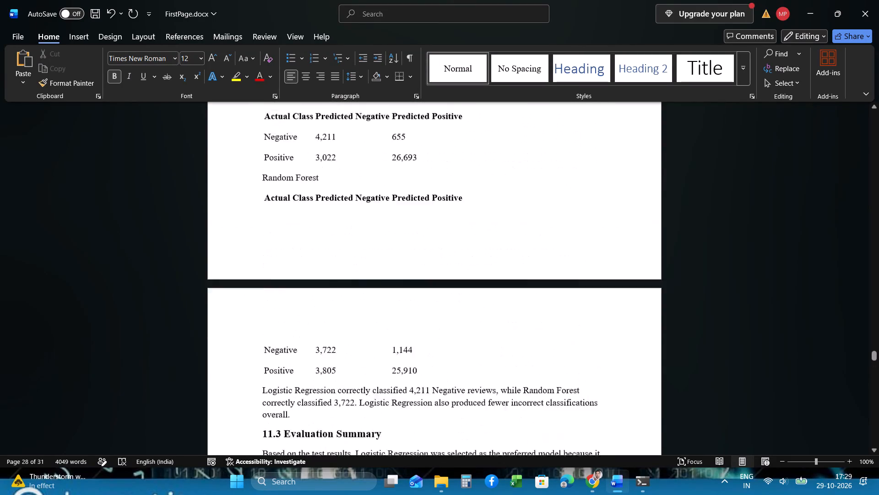
scroll(557, 295, "up", 11)
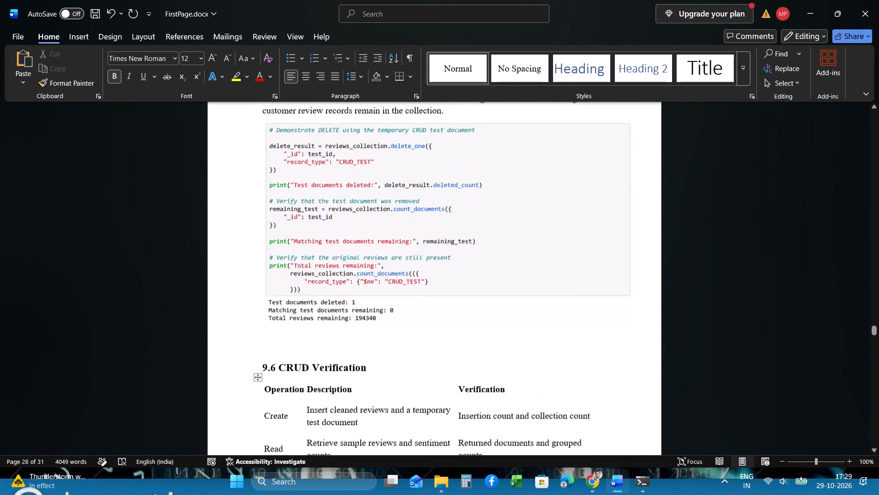
scroll(557, 295, "up", 13)
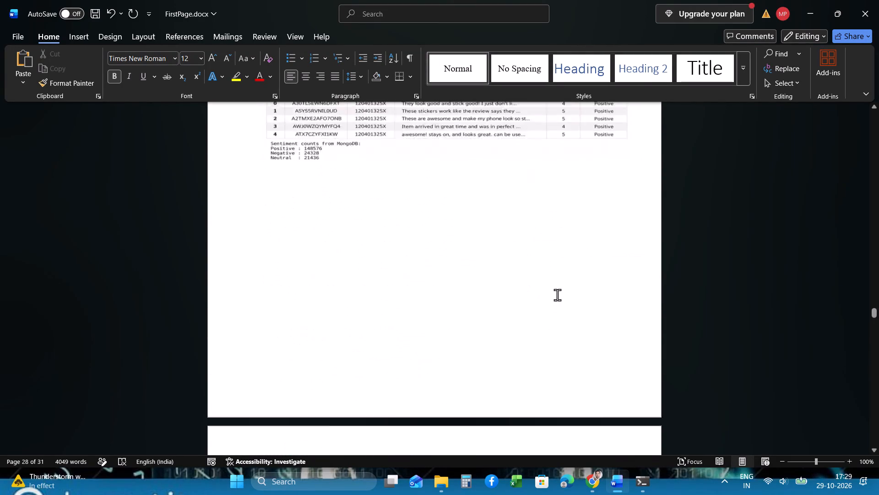
scroll(557, 295, "up", 14)
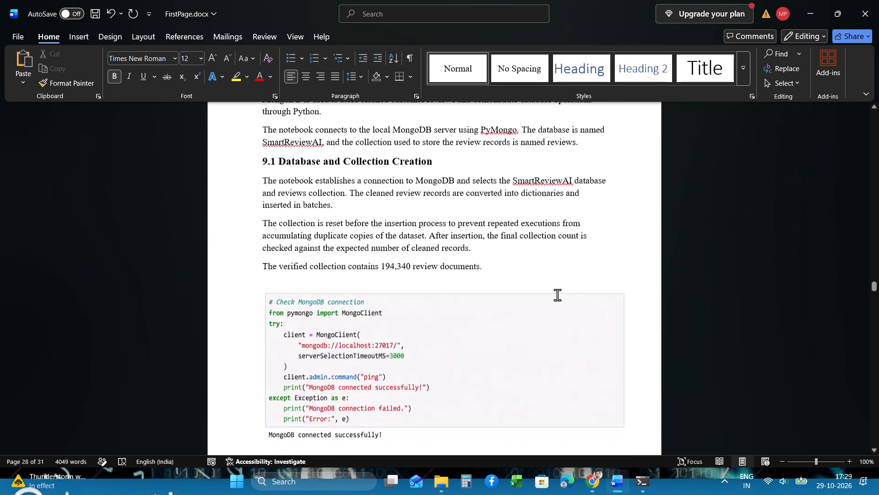
scroll(557, 295, "up", 11)
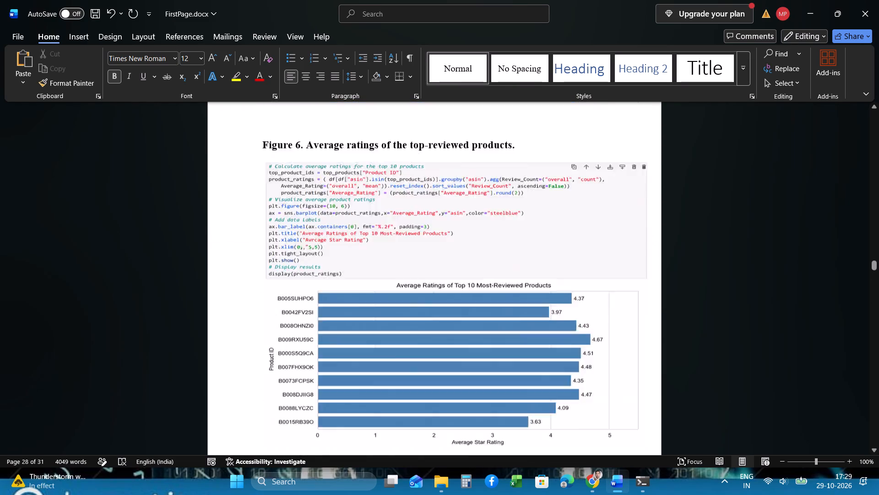
scroll(557, 295, "up", 13)
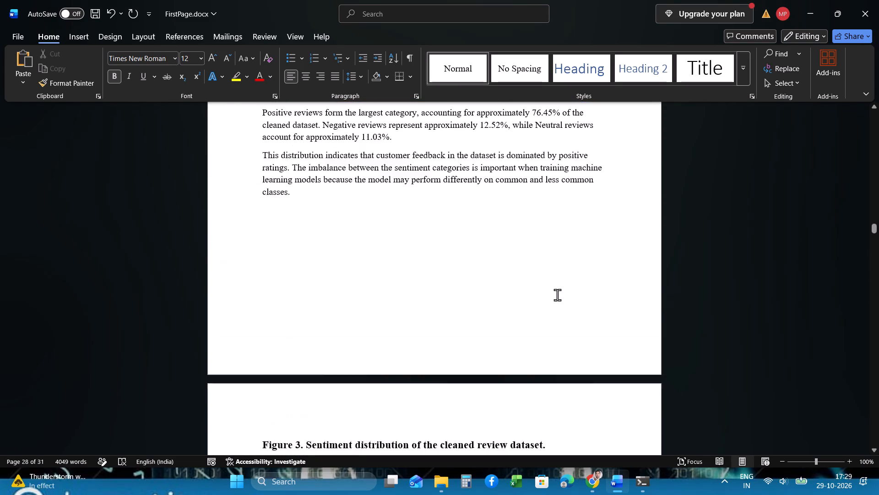
scroll(557, 295, "up", 8)
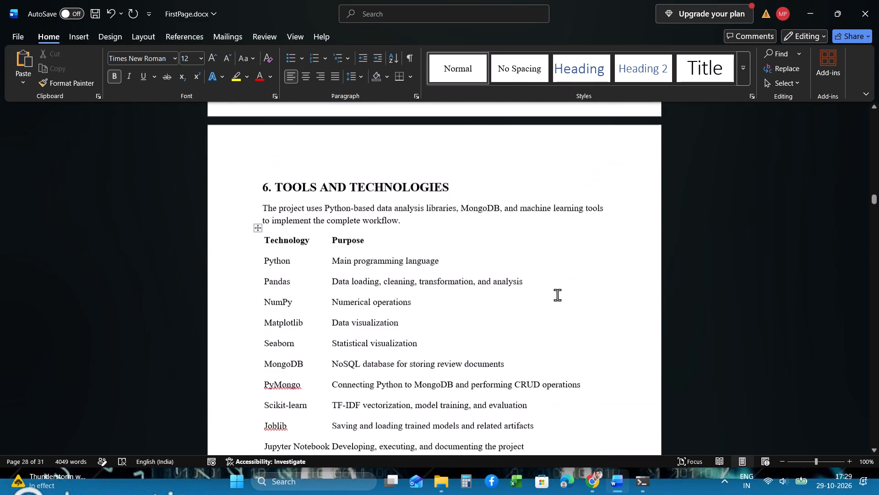
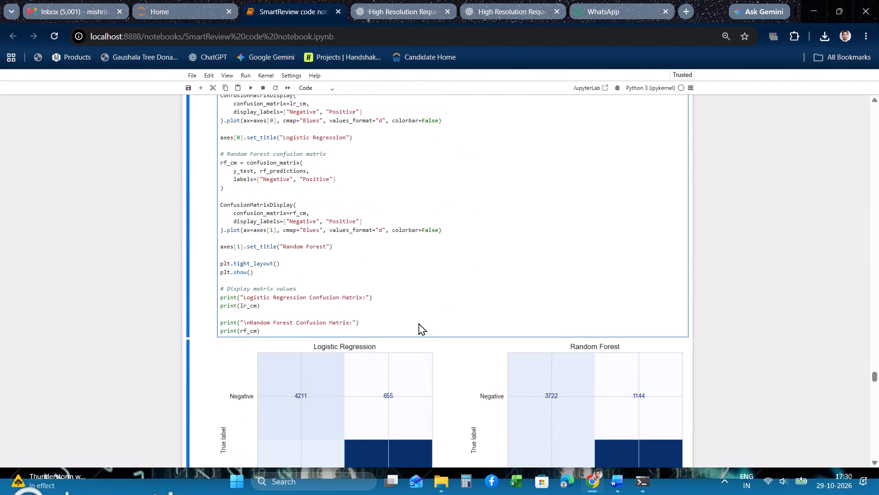
Capture the notebook's full "Generate confusion matrices" code cell through print(rf_cm), cropping out the cell tools and the empty right side.
scroll(418, 323, "up", 1)
scroll(367, 252, "up", 1)
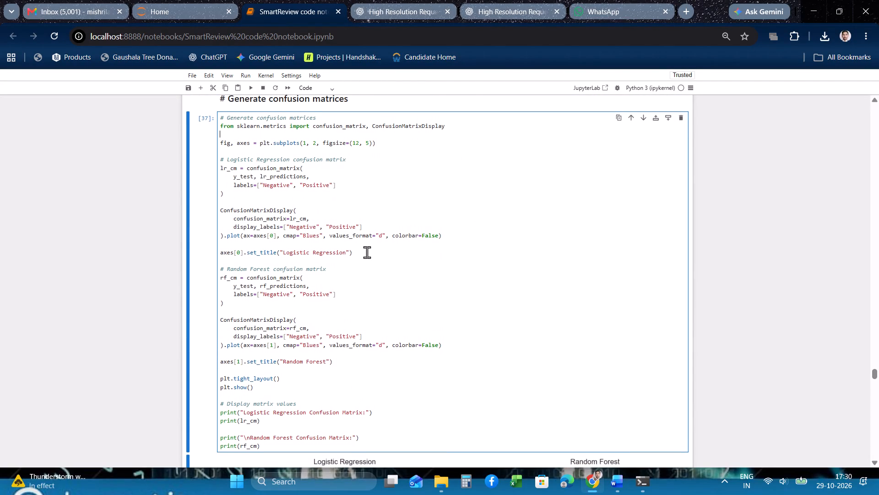
scroll(367, 252, "up", 1)
left_click(205, 237)
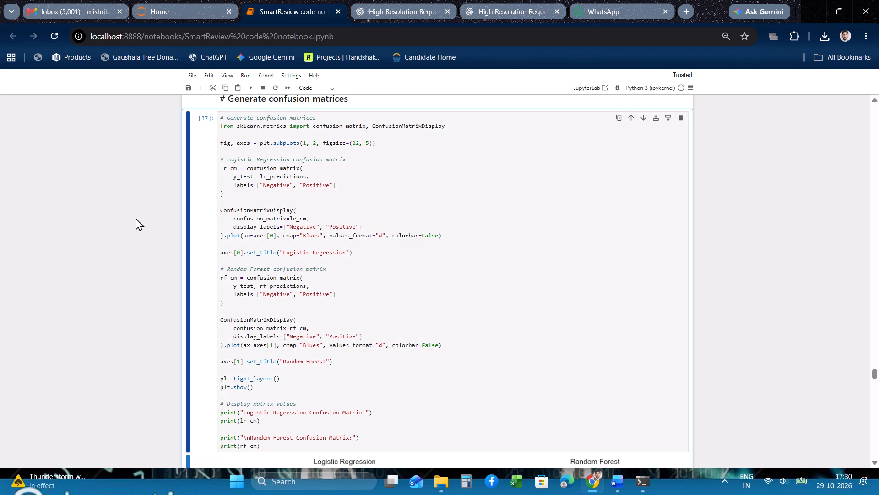
key("Print")
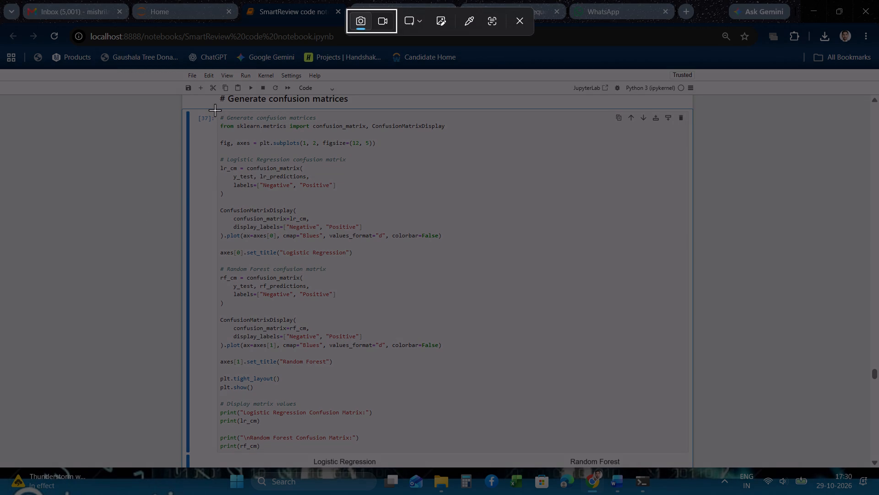
left_click_drag(215, 110, 694, 463)
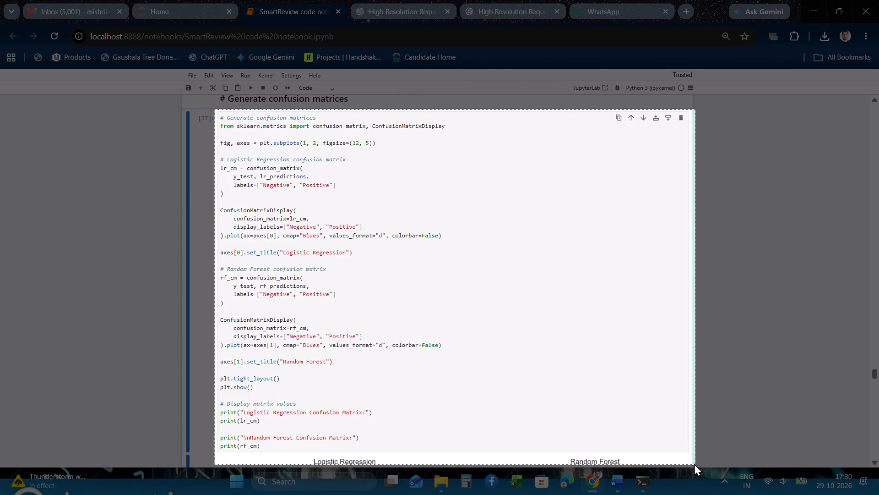
left_click_drag(694, 463, 694, 456)
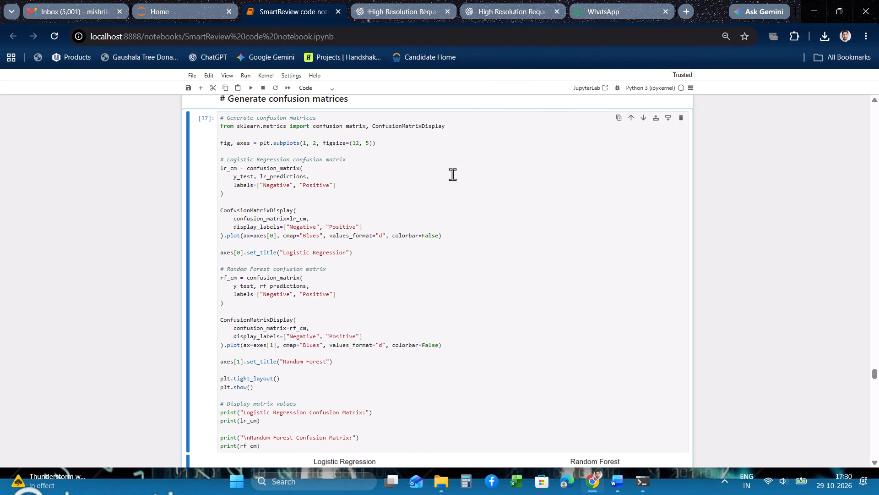
key("Print")
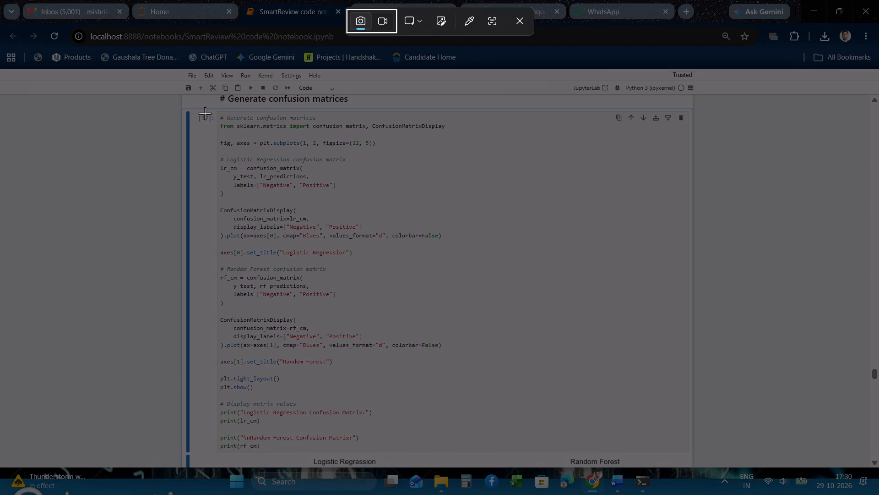
left_click_drag(214, 109, 585, 397)
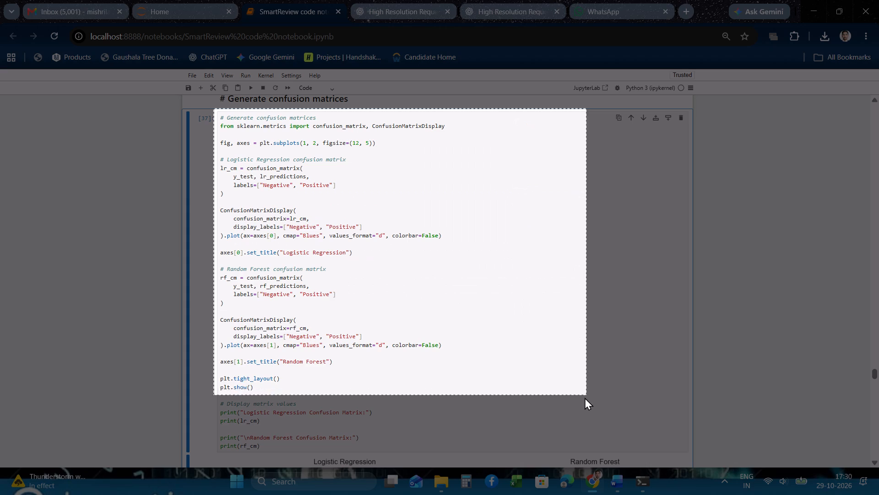
left_click_drag(585, 397, 575, 460)
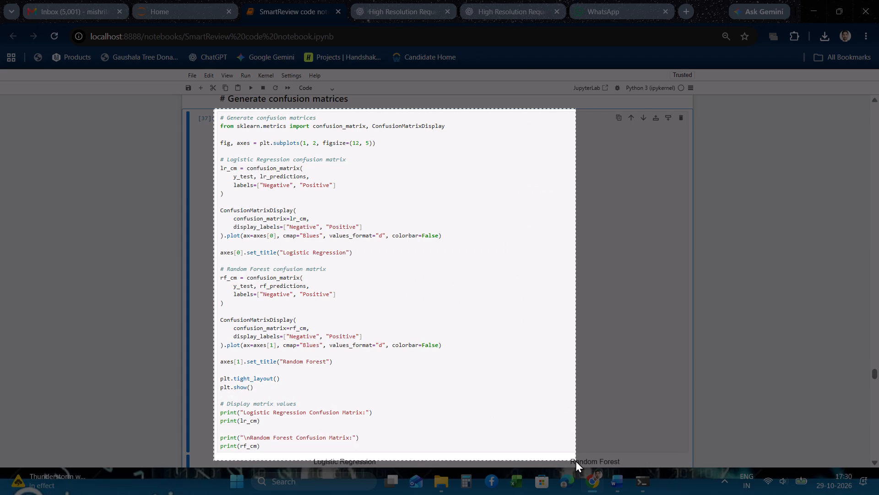
left_click_drag(575, 460, 591, 454)
left_click(393, 0)
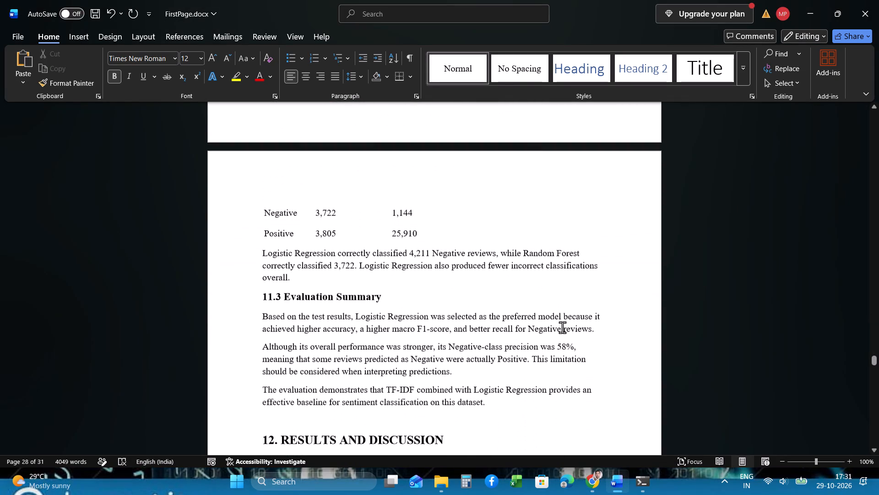
scroll(562, 327, "down", 1)
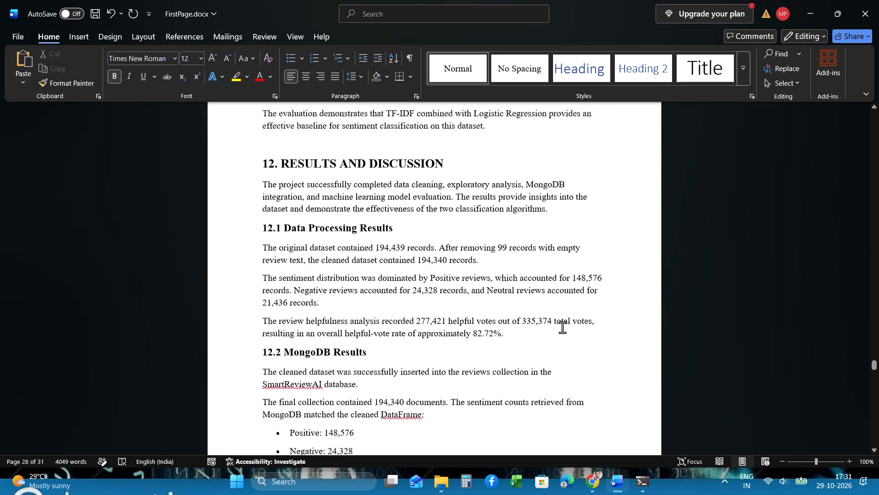
scroll(562, 327, "down", 3)
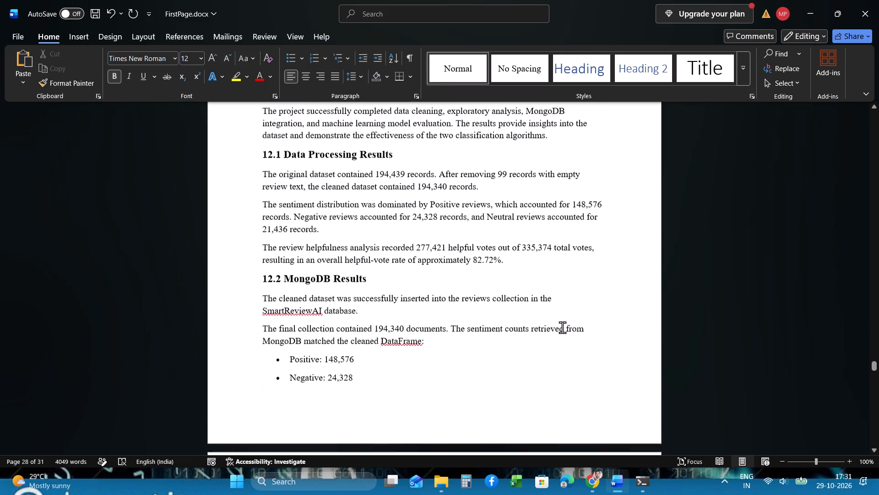
scroll(562, 327, "down", 4)
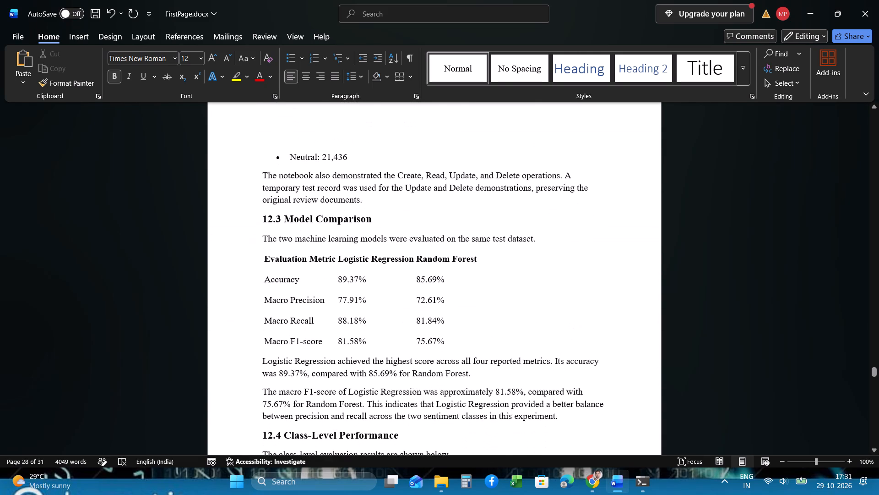
scroll(562, 327, "down", 3)
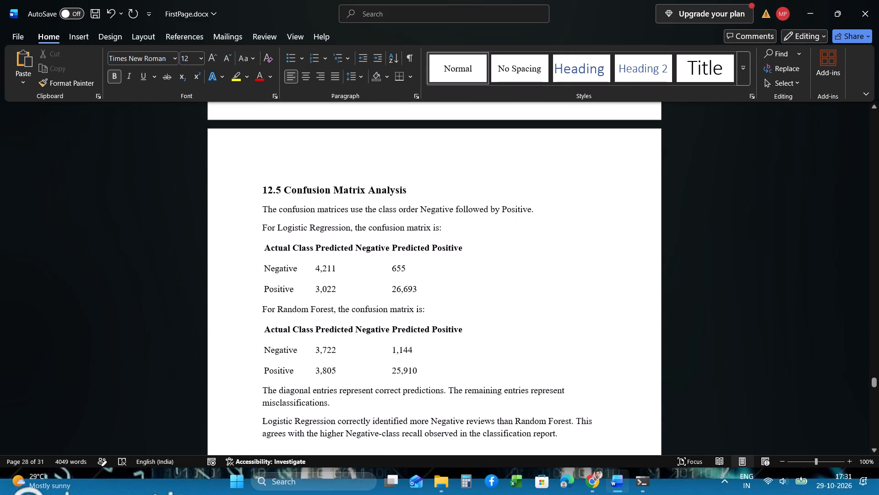
scroll(562, 327, "down", 2)
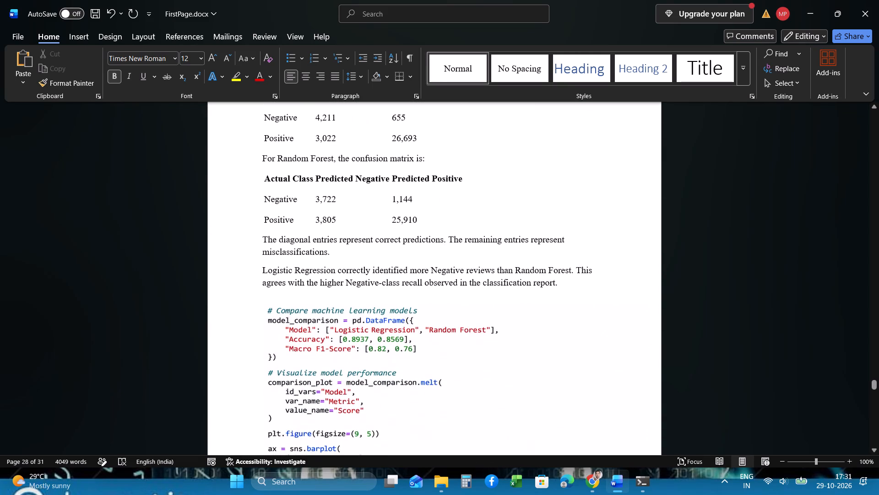
scroll(562, 327, "down", 2)
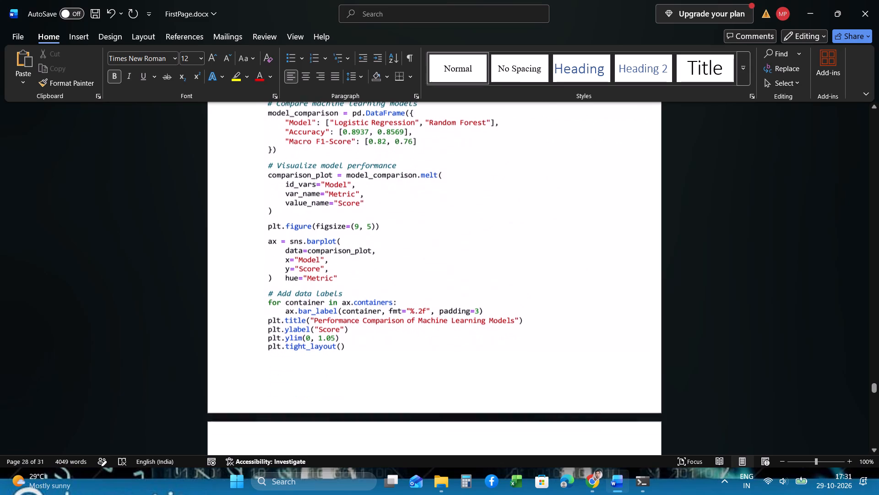
scroll(562, 327, "down", 5)
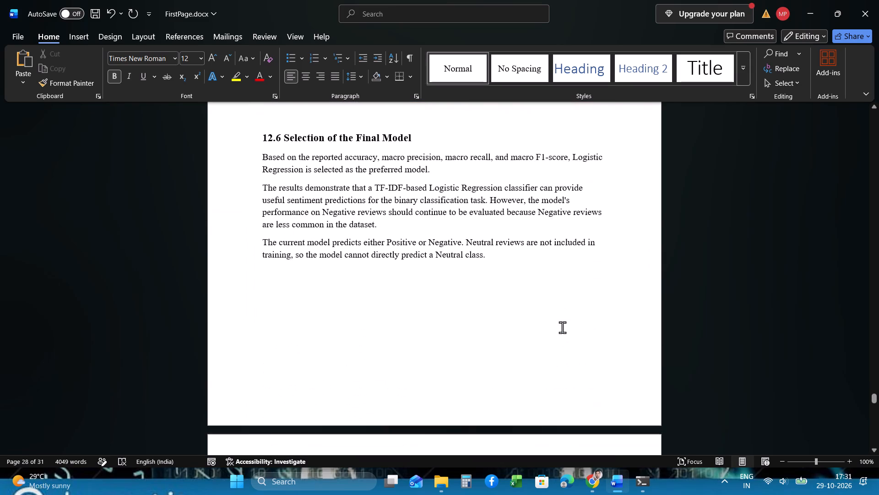
Delete the whole 13. LIMITATIONS section, including its heading, seven numbered items and closing paragraph.
scroll(562, 327, "down", 3)
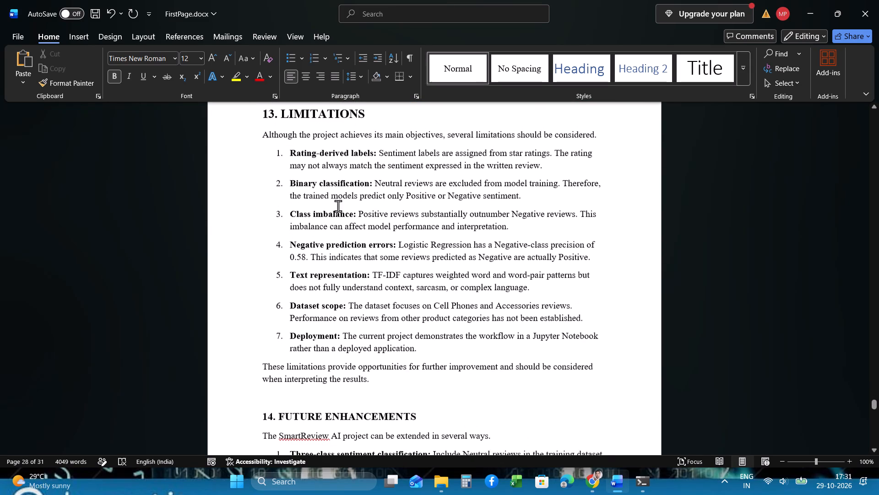
left_click_drag(263, 114, 455, 378)
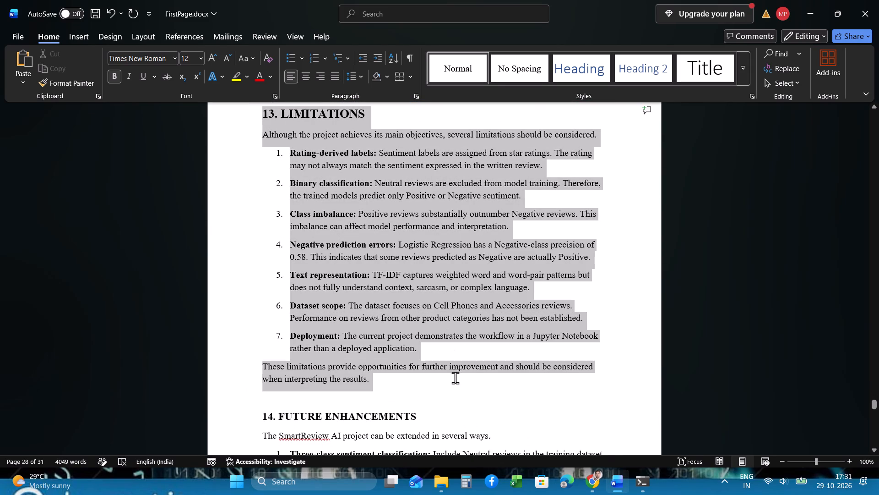
left_click_drag(455, 378, 457, 387)
key("BackSpace")
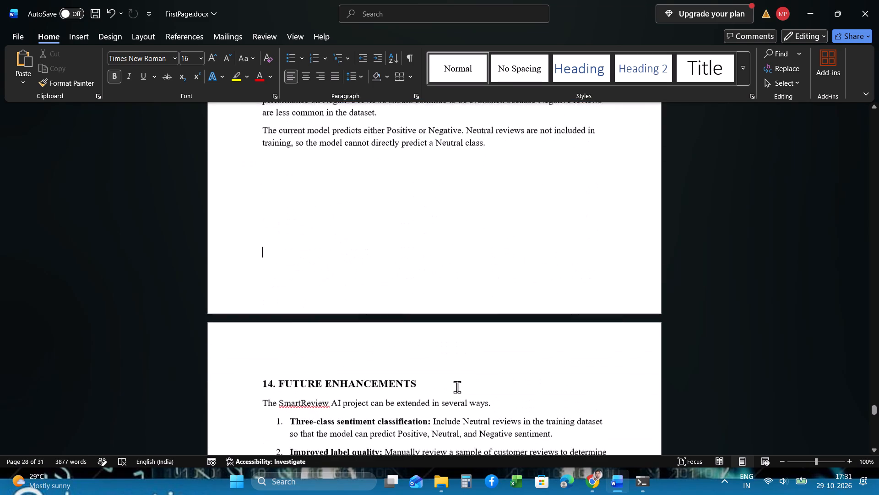
Review the 14. FUTURE ENHANCEMENTS section and the opening of 15. CONCLUSION in the report.
scroll(457, 387, "down", 2)
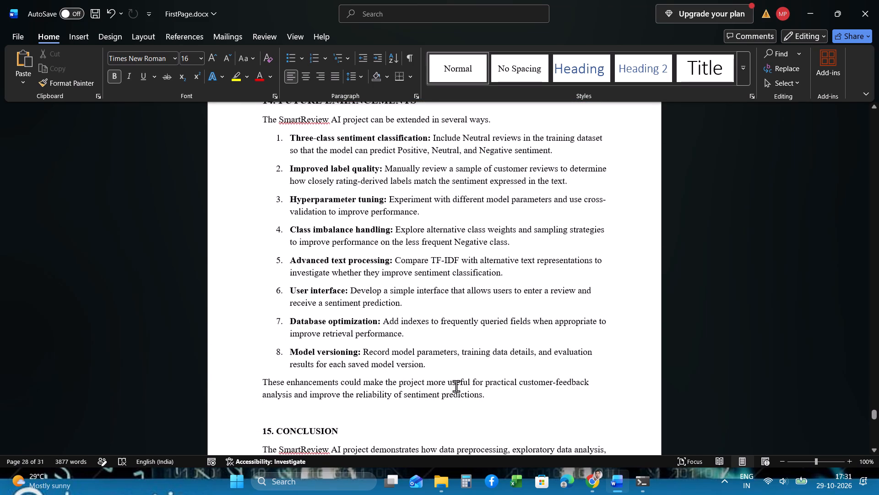
left_click(439, 336)
scroll(439, 336, "up", 1)
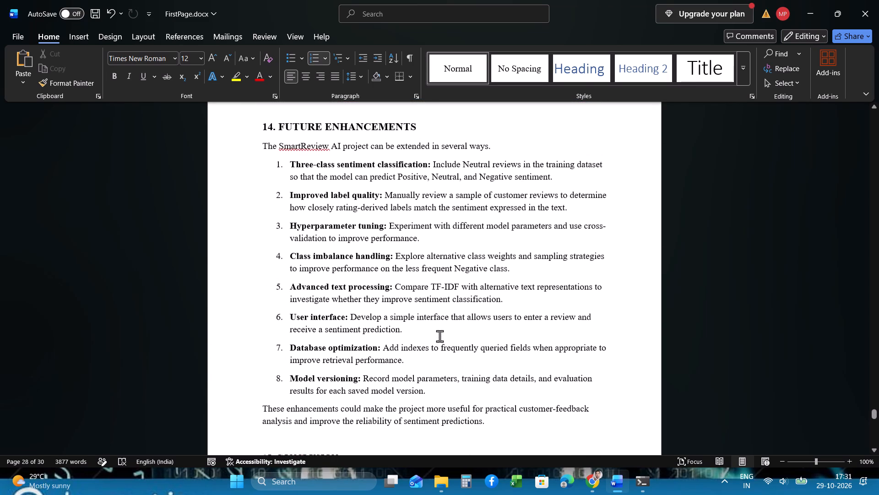
scroll(439, 336, "up", 1)
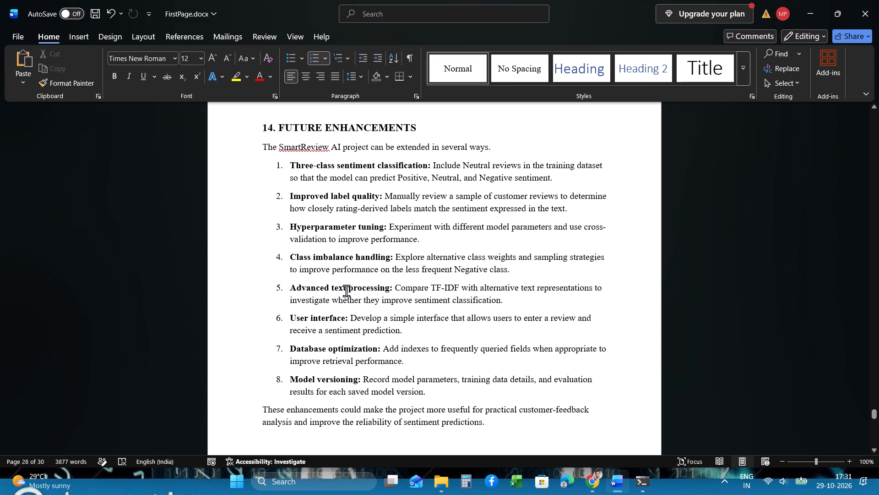
scroll(397, 293, "down", 1)
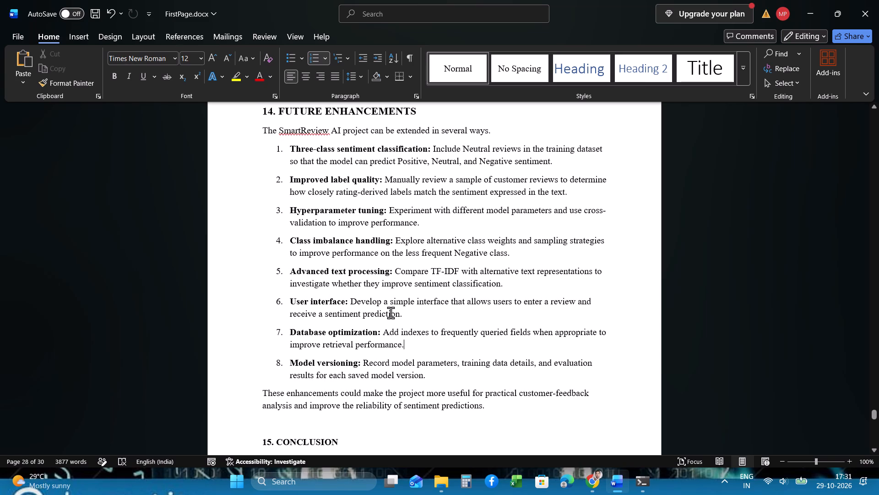
scroll(373, 335, "down", 1)
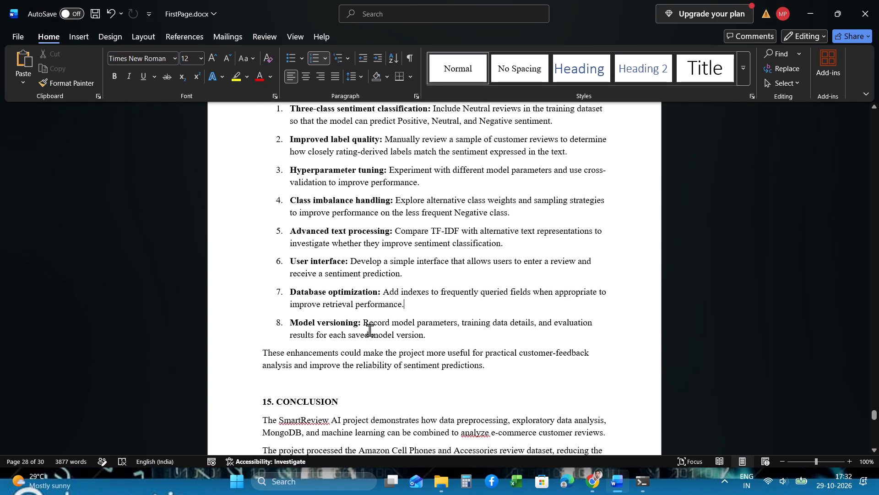
scroll(397, 333, "down", 1)
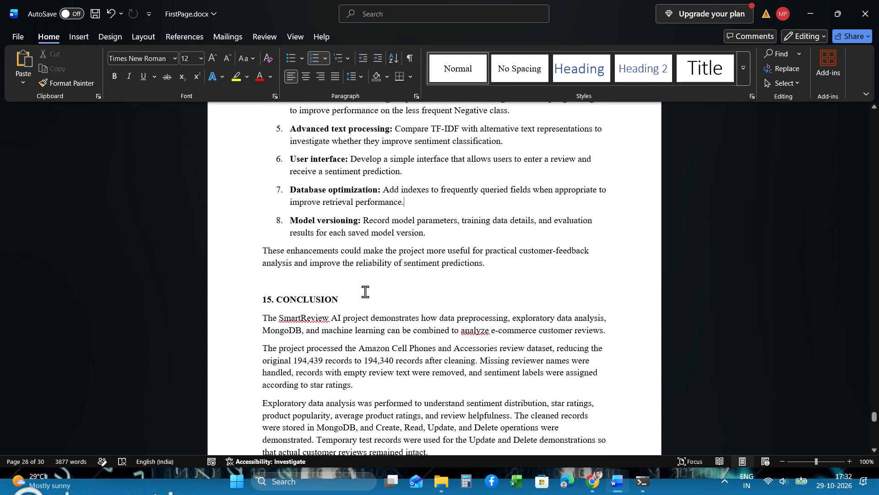
left_click(360, 285)
scroll(385, 286, "up", 1)
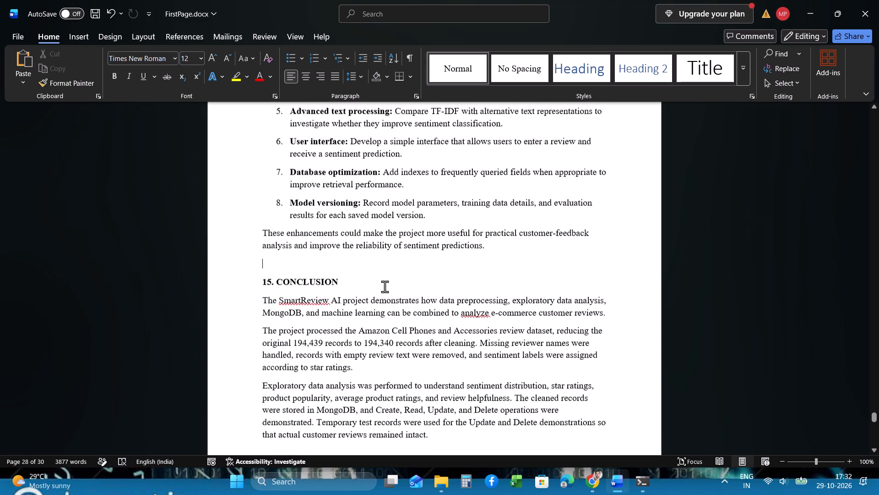
Renumber the FUTURE ENHANCEMENTS heading as 13 and the CONCLUSION heading as 14.
scroll(385, 286, "up", 2)
left_click(272, 215)
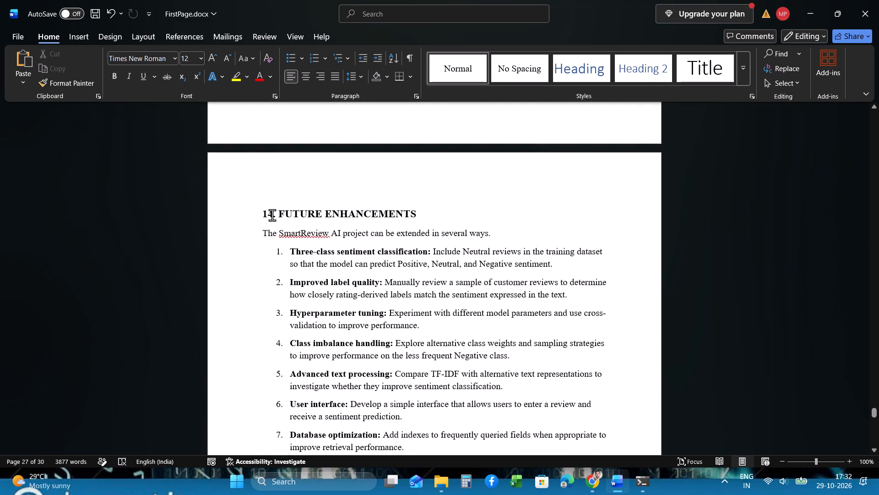
key("BackSpace")
key("3")
scroll(272, 215, "down", 1)
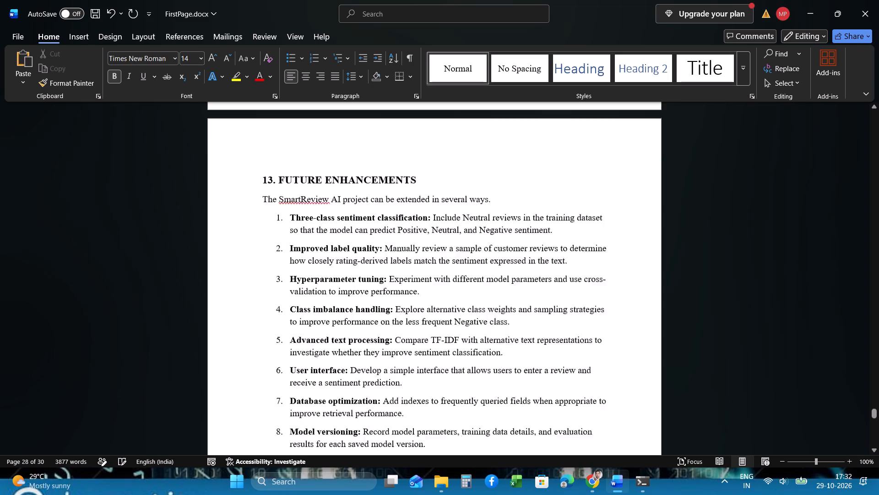
scroll(272, 215, "down", 1)
left_click(271, 369)
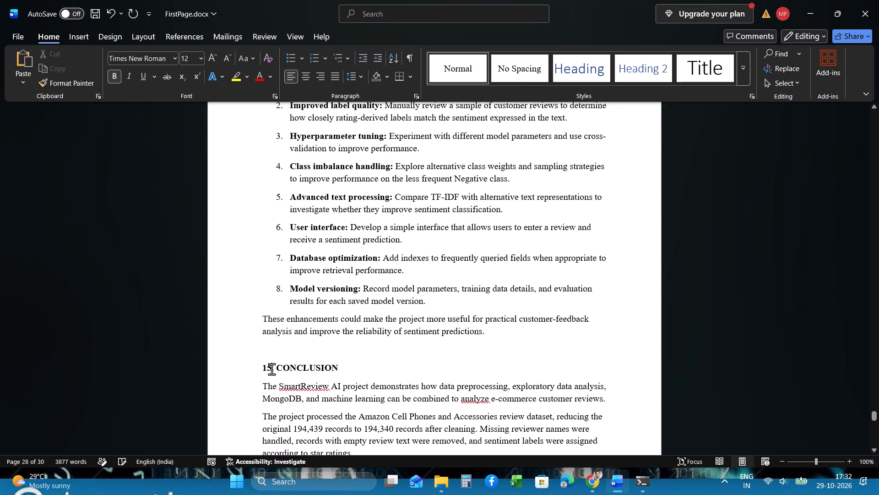
key("BackSpace")
key("4")
Renumber the REFERENCES heading as 15.
scroll(271, 369, "down", 2)
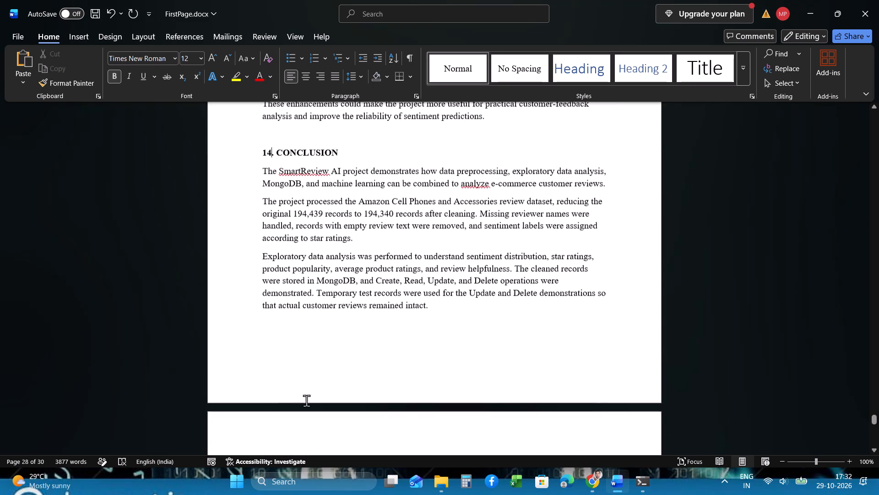
scroll(309, 404, "down", 2)
scroll(292, 261, "down", 1)
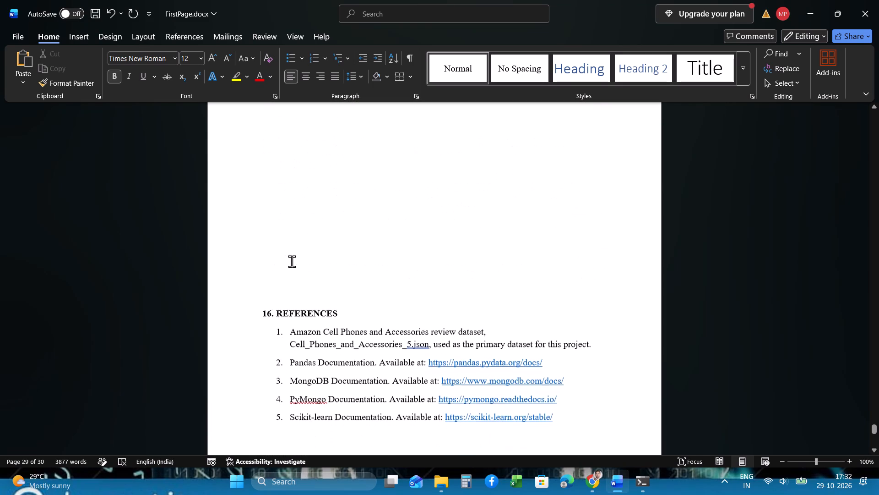
scroll(292, 261, "down", 1)
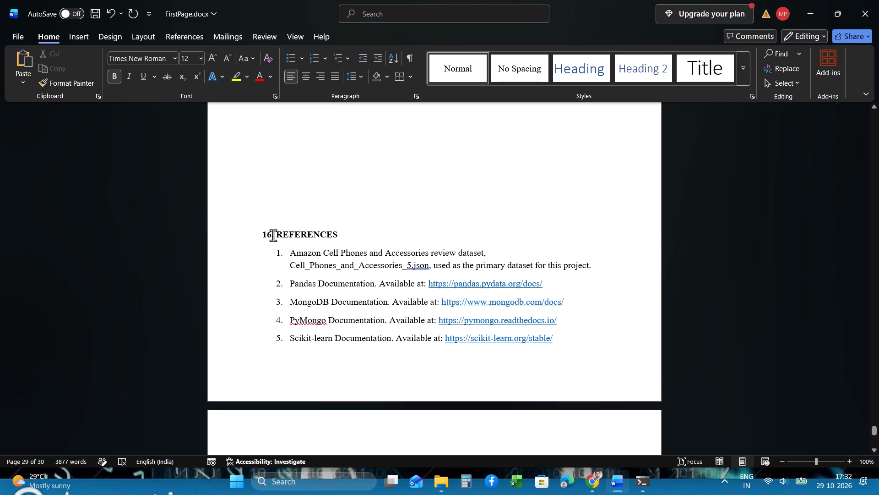
left_click(270, 230)
key("BackSpace")
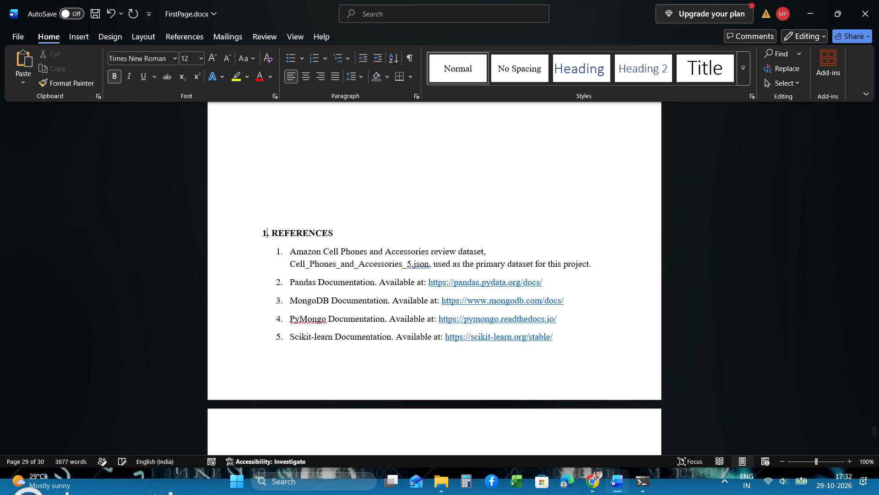
key("5")
Delete the whole 17. APPENDIX: PROJECT VISUALIZATIONS section, including its heading, the Figure A1 to A13 list and closing paragraph.
scroll(315, 224, "down", 2)
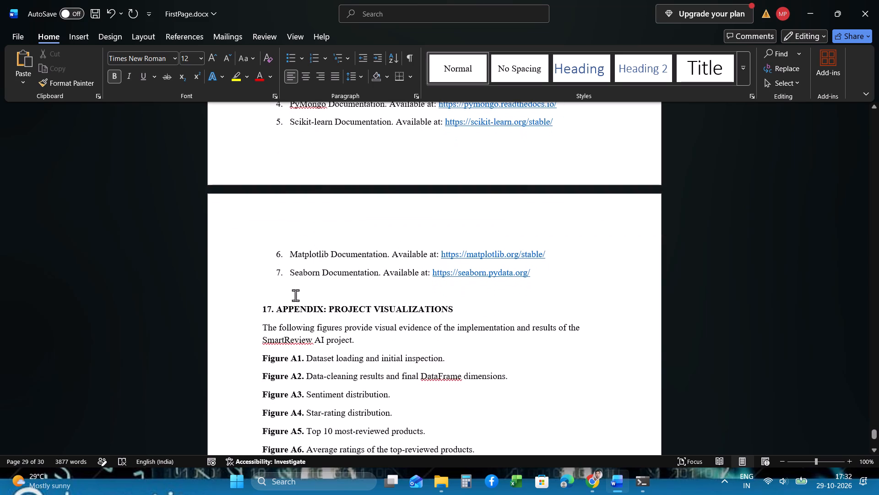
scroll(295, 295, "down", 1)
scroll(353, 310, "down", 1)
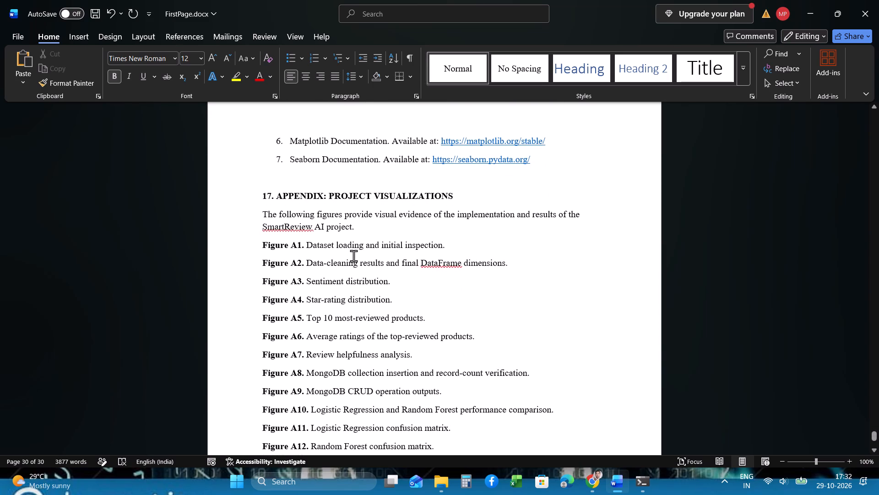
scroll(353, 256, "down", 1)
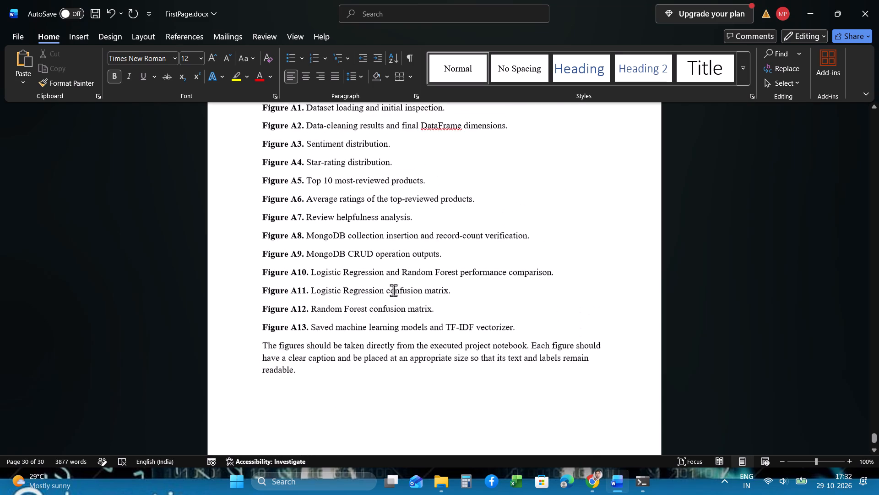
scroll(356, 226, "up", 1)
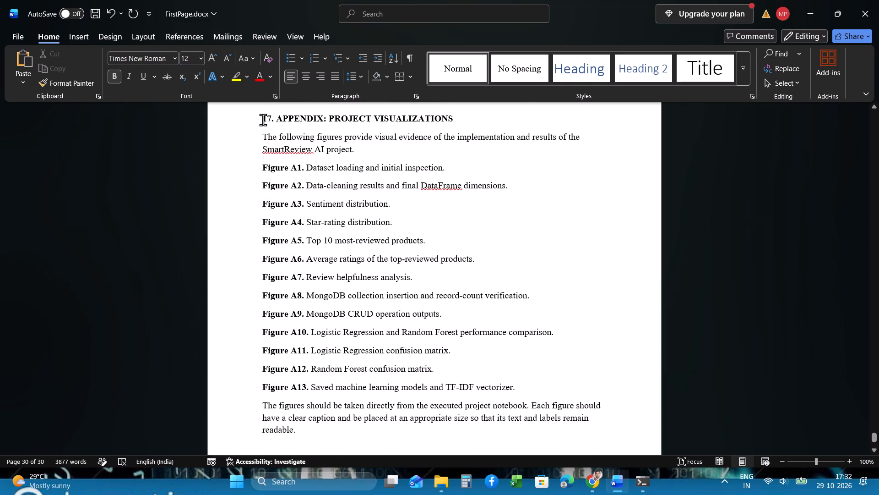
left_click_drag(262, 119, 574, 425)
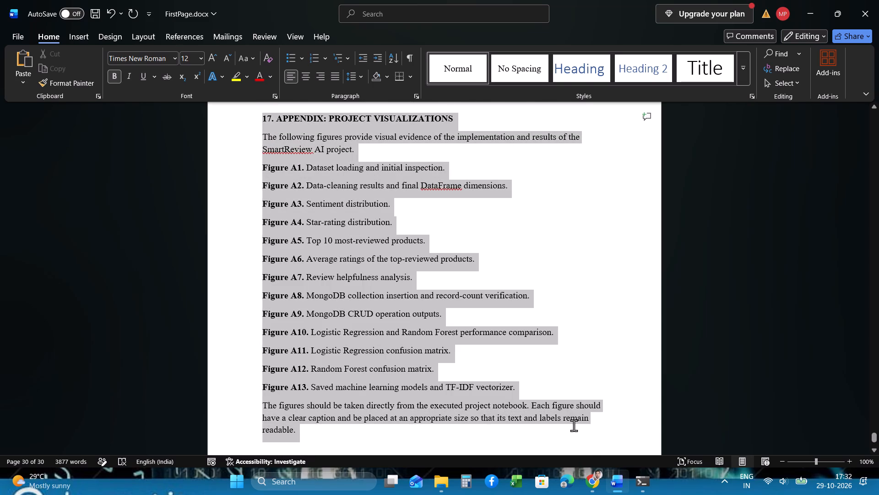
left_click_drag(574, 425, 575, 430)
scroll(574, 427, "up", 1)
key("BackSpace")
Remove the Limitations and Appendix: Project Visualizations entries from the table of contents, and save the document.
scroll(575, 430, "up", 1)
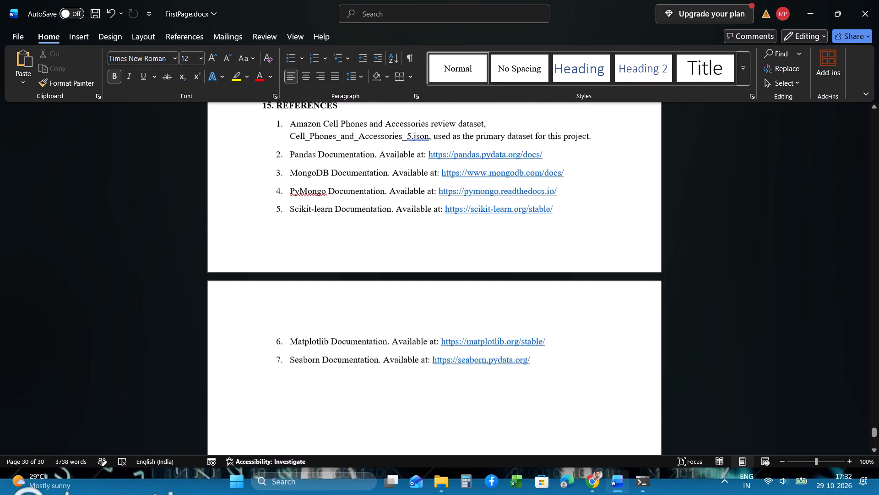
scroll(575, 430, "up", 1)
scroll(511, 342, "up", 13)
scroll(511, 342, "up", 8)
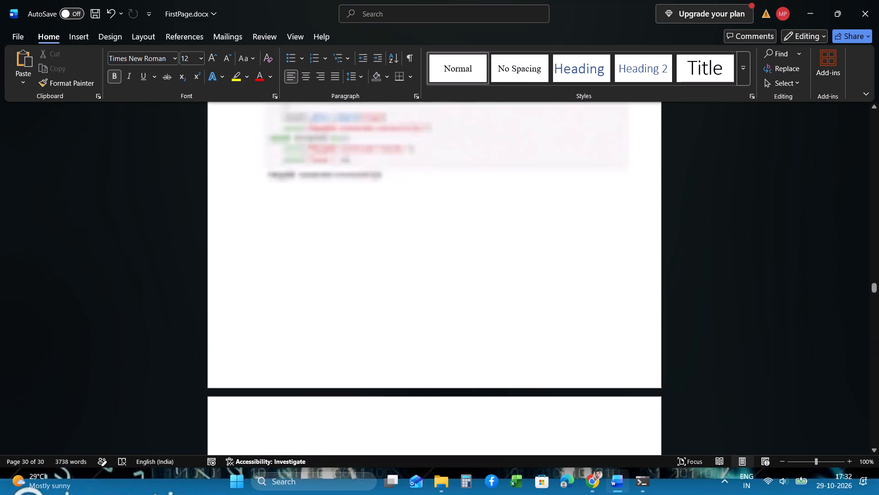
scroll(511, 342, "up", 12)
scroll(511, 342, "down", 6)
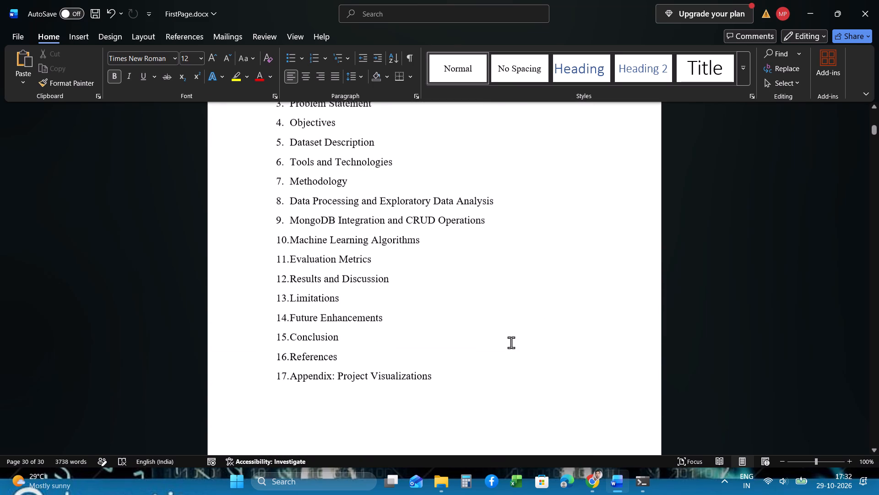
scroll(511, 342, "down", 1)
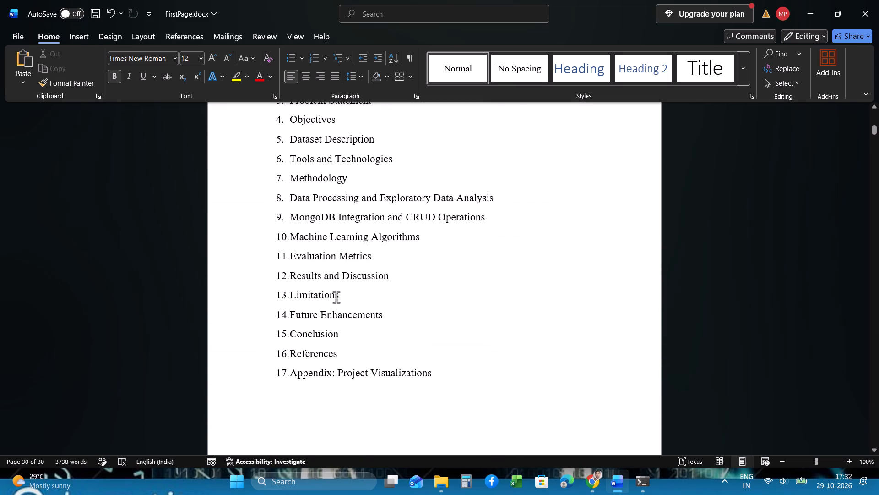
left_click_drag(343, 297, 272, 294)
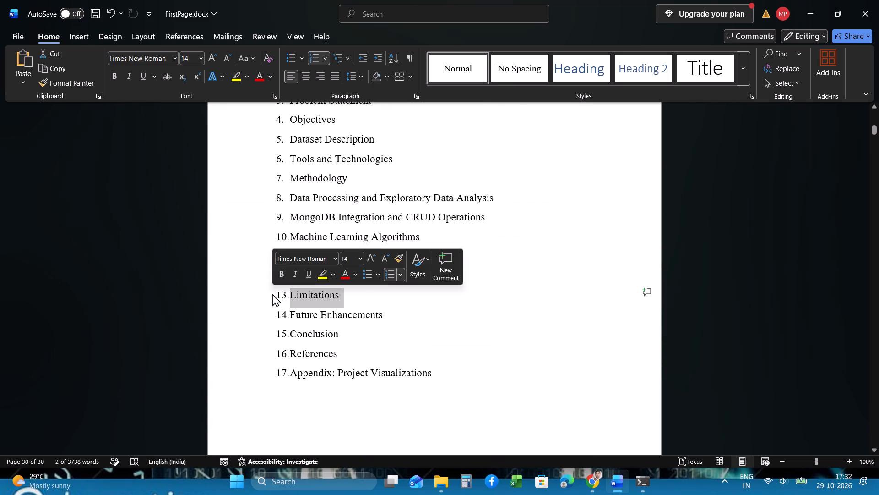
key("BackSpace")
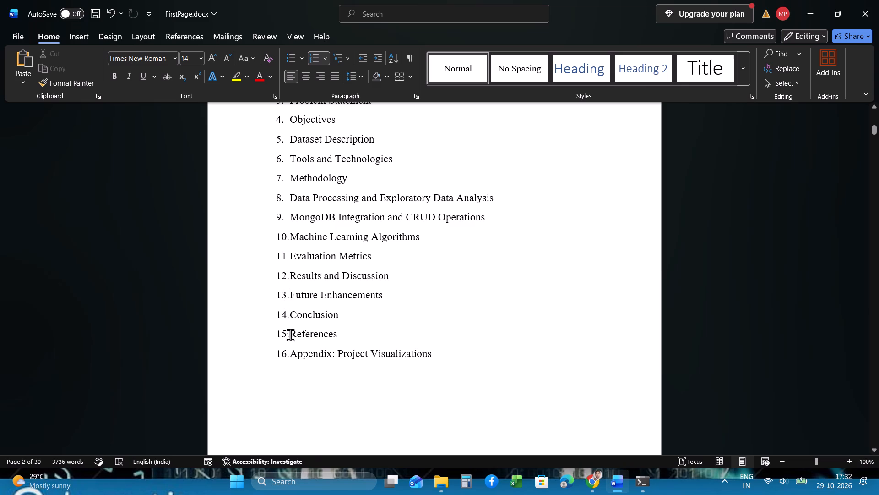
left_click_drag(439, 354, 266, 353)
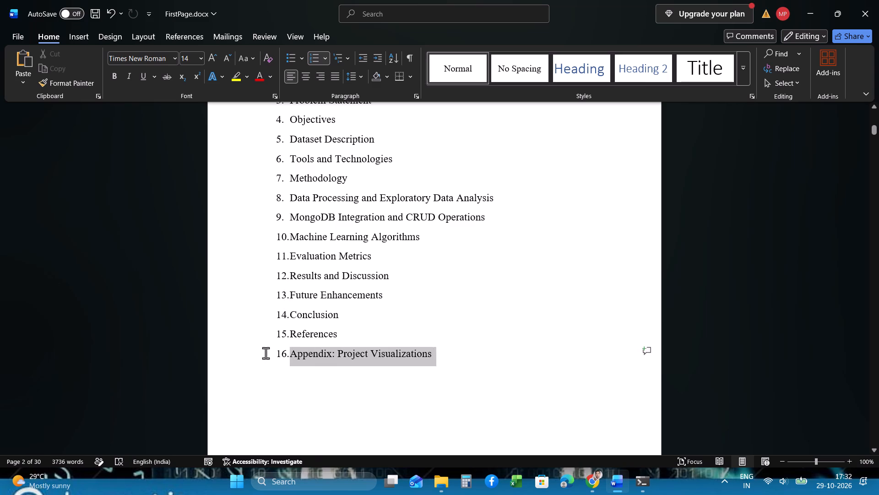
key("BackSpace")
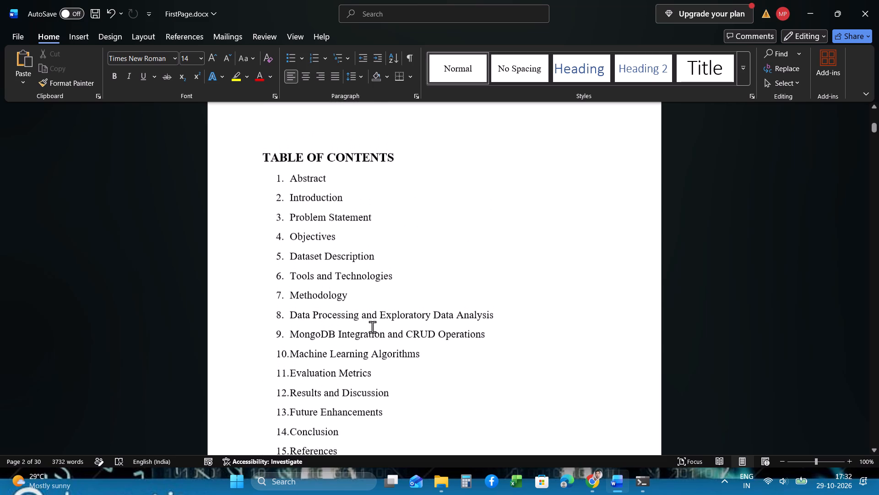
scroll(372, 327, "down", 1)
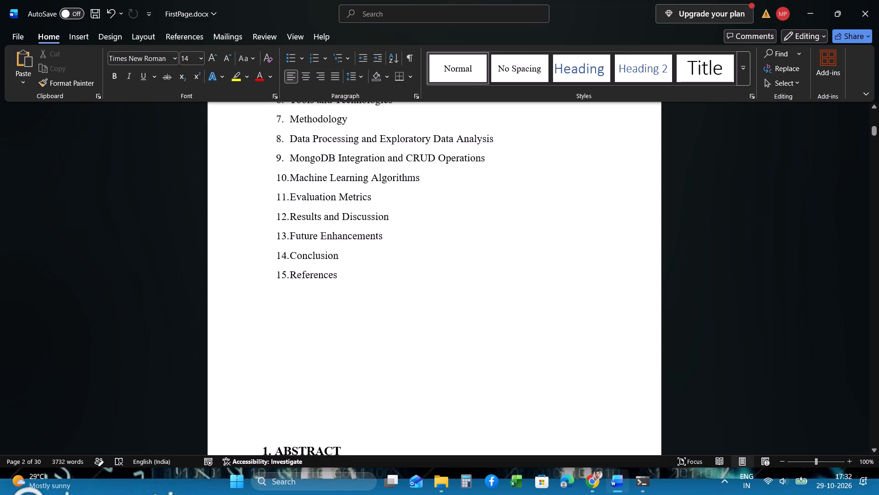
left_click(92, 16)
Add two blank lines after the table of contents so 1. ABSTRACT starts on a new page, and save the document.
scroll(406, 225, "down", 5)
scroll(406, 225, "down", 17)
scroll(406, 225, "up", 1)
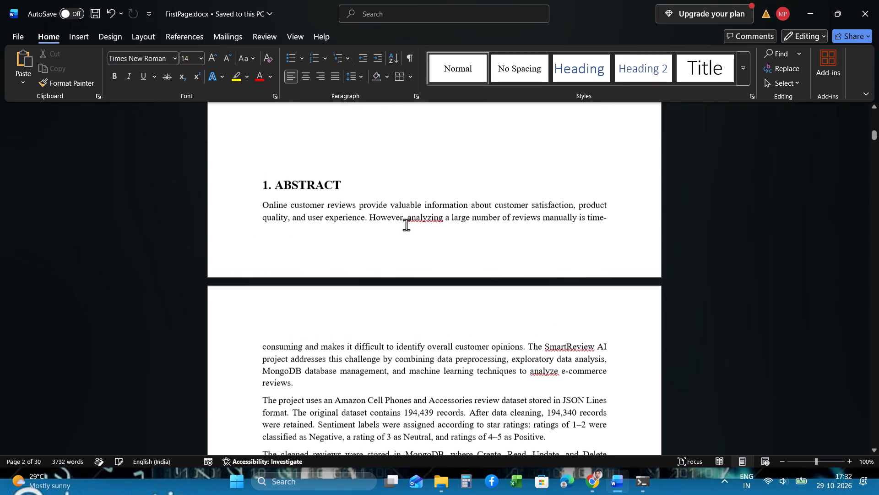
scroll(406, 225, "up", 1)
key("Return")
key("Return")
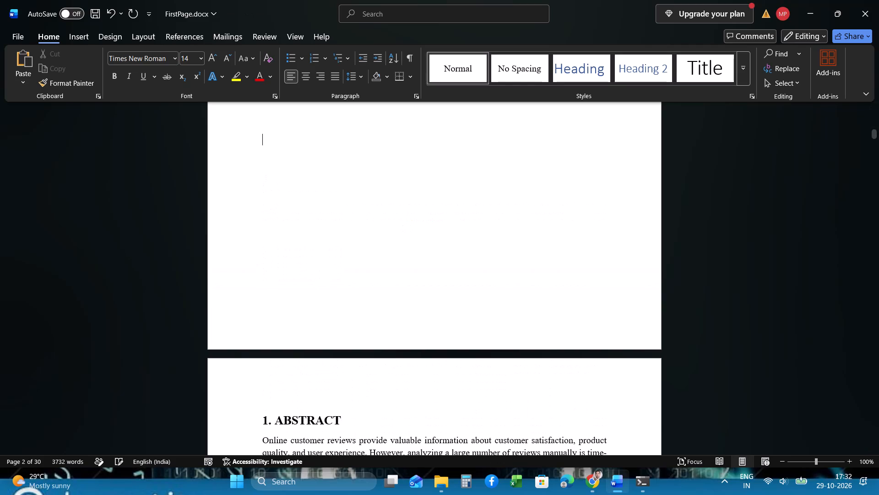
scroll(499, 265, "down", 1)
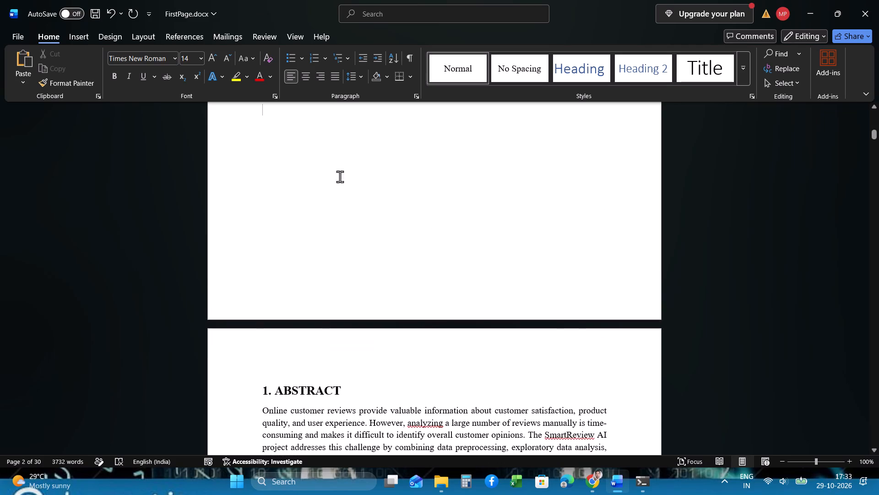
left_click(94, 14)
Skim the report's remaining pages through to the end, and go back up to the section 7 subsections to check the layout.
scroll(342, 206, "down", 5)
scroll(342, 206, "down", 20)
scroll(342, 206, "down", 20)
scroll(342, 206, "down", 20)
scroll(342, 206, "down", 8)
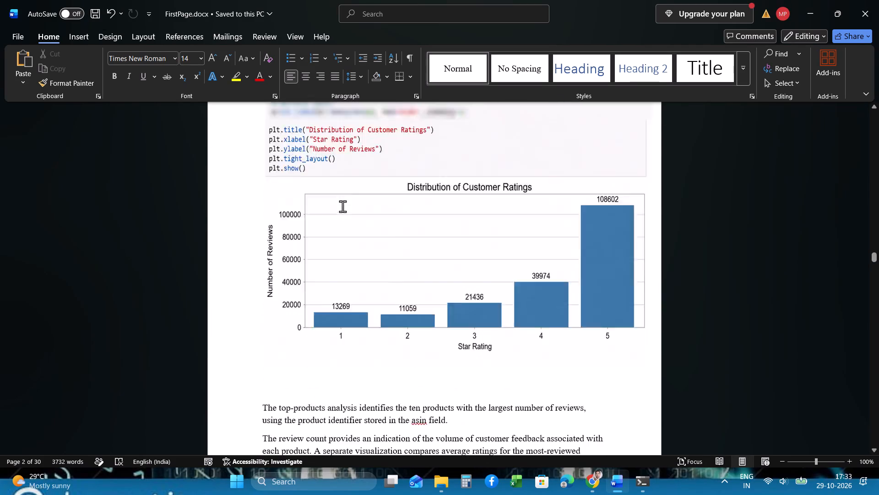
scroll(342, 206, "down", 14)
scroll(342, 206, "up", 4)
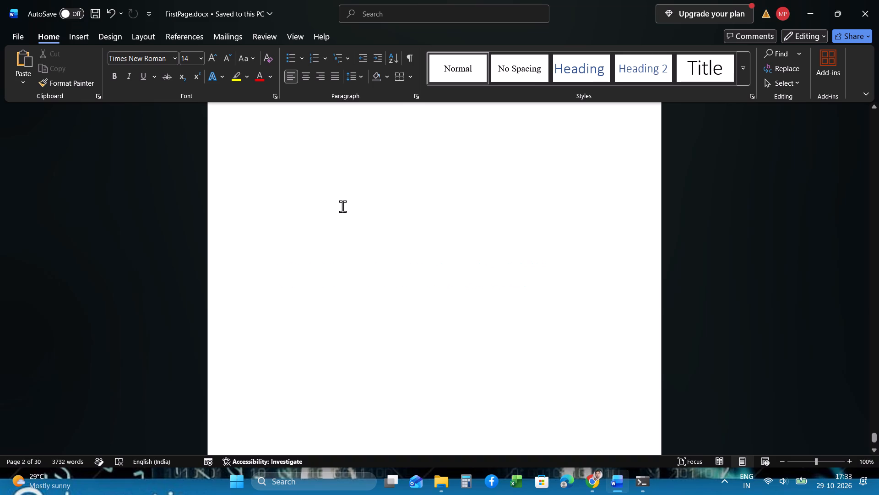
scroll(342, 206, "up", 16)
scroll(342, 206, "up", 5)
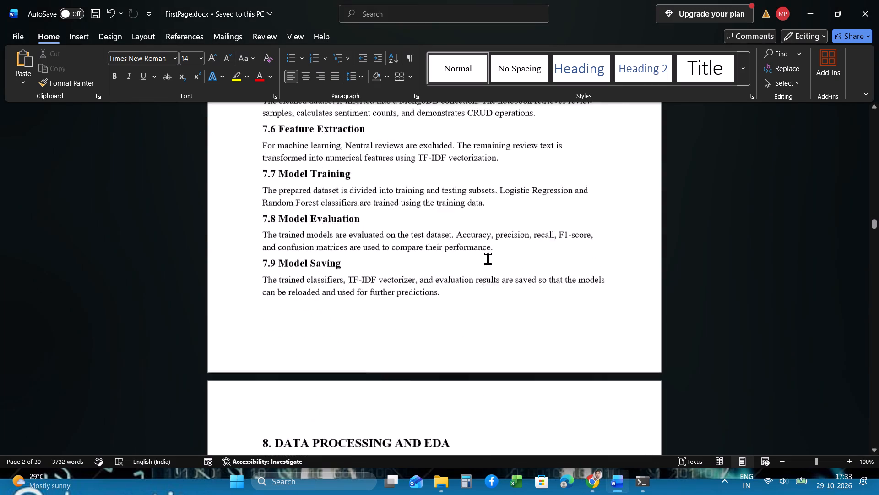
scroll(488, 258, "down", 5)
scroll(488, 258, "down", 19)
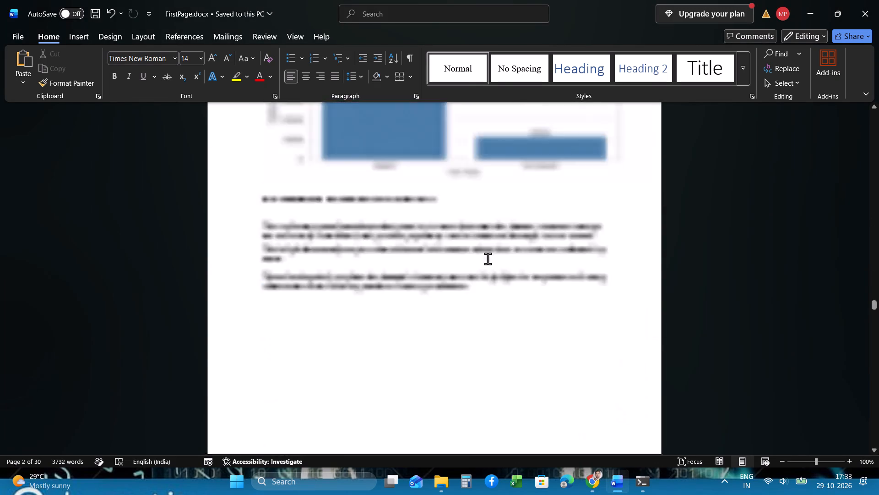
scroll(488, 258, "down", 20)
scroll(488, 258, "down", 20)
scroll(488, 258, "down", 14)
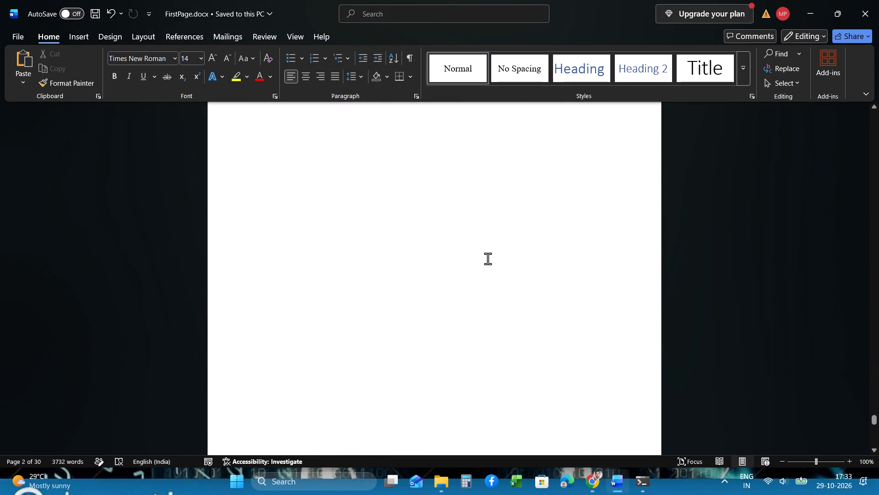
scroll(488, 258, "down", 4)
scroll(488, 258, "up", 2)
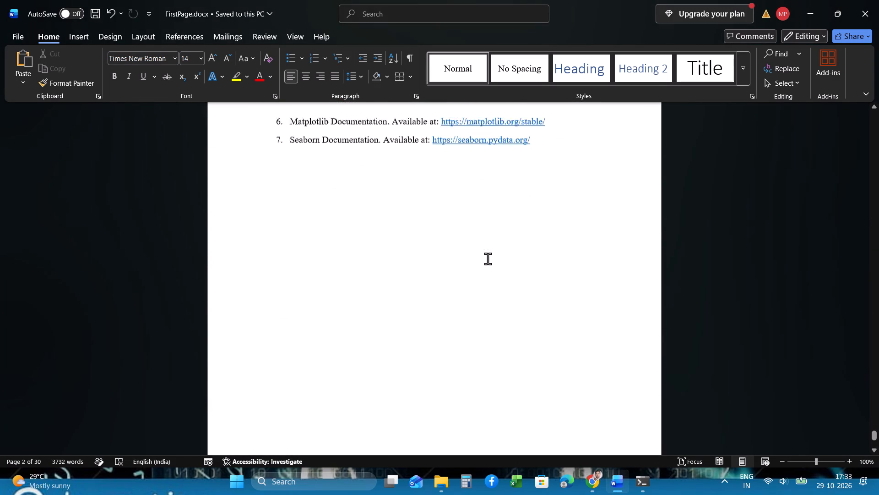
scroll(488, 258, "up", 9)
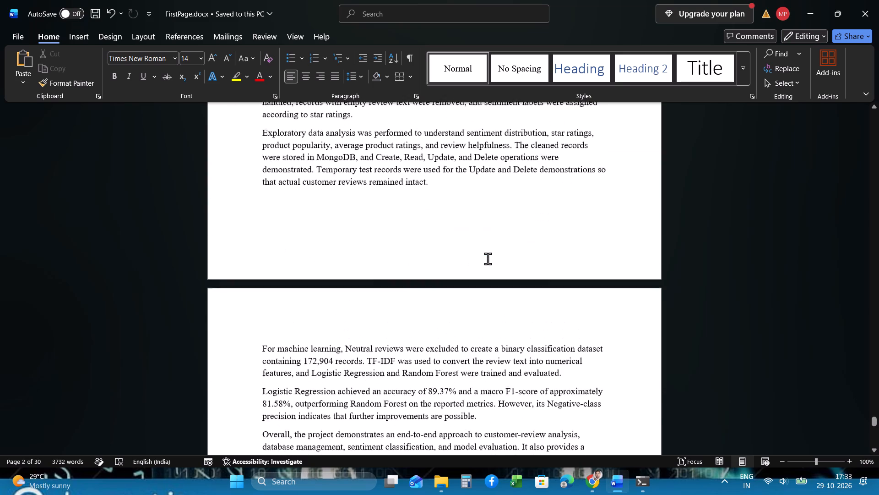
scroll(488, 258, "up", 4)
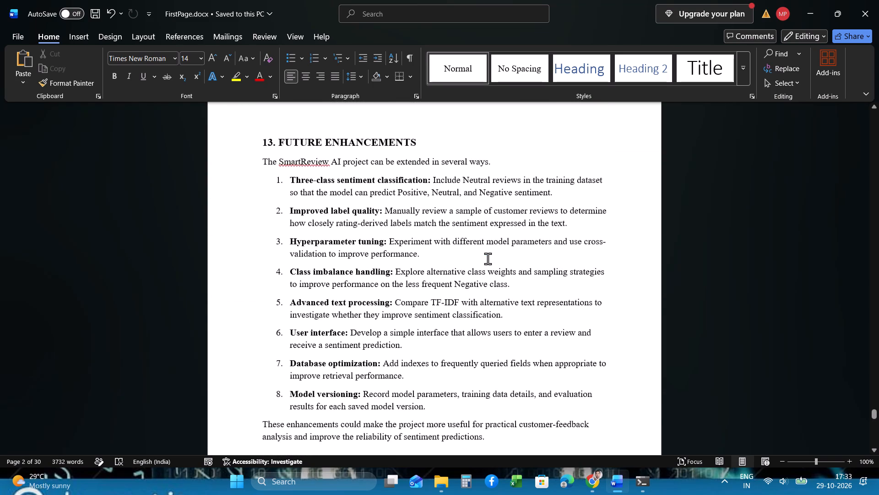
scroll(488, 258, "up", 6)
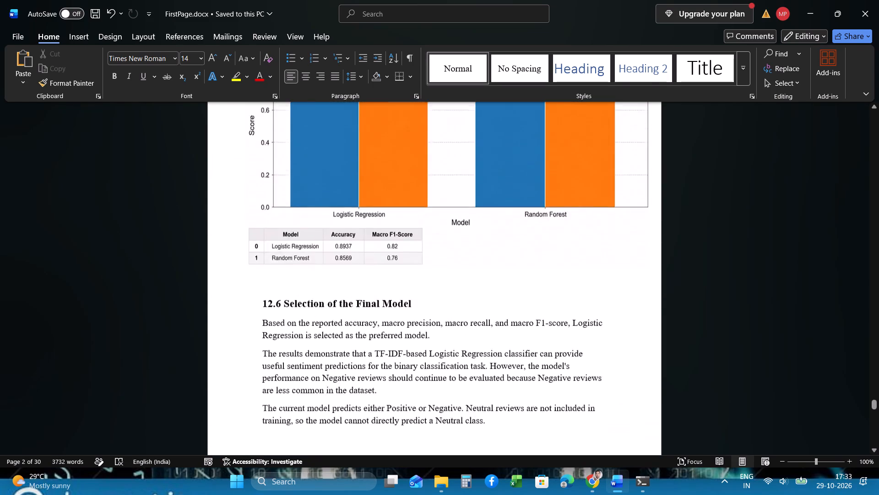
scroll(488, 258, "up", 5)
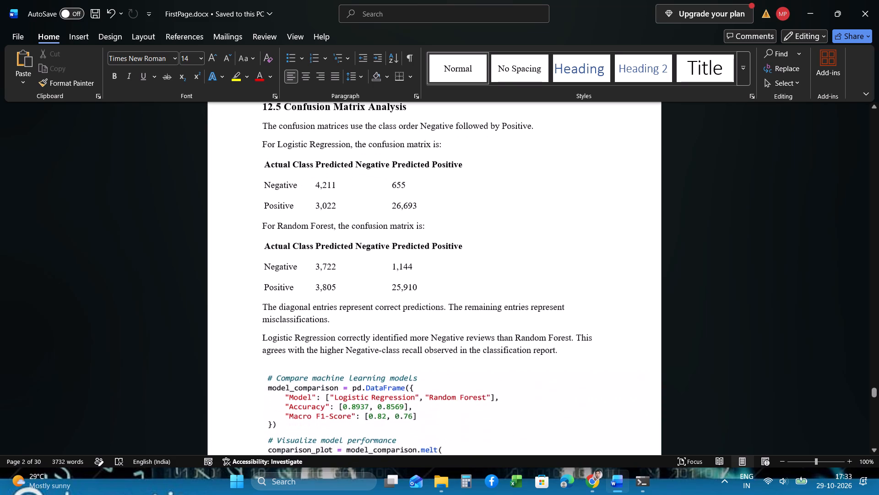
scroll(488, 258, "up", 1)
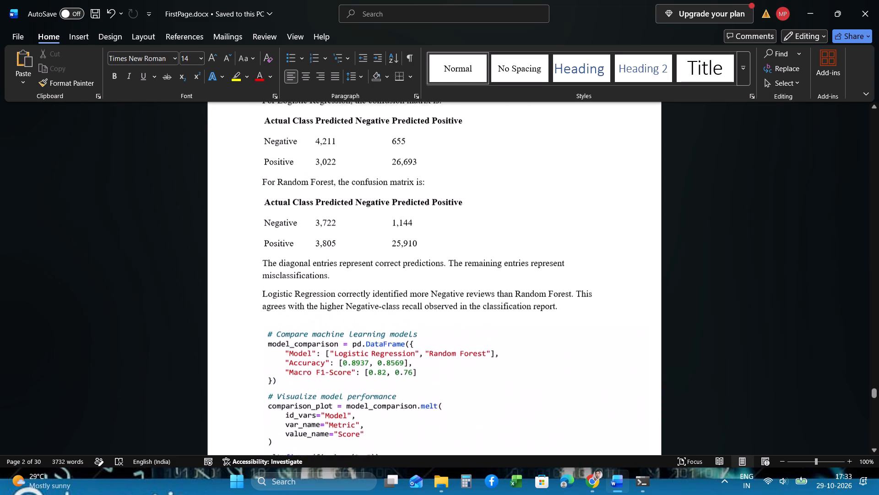
scroll(488, 258, "up", 3)
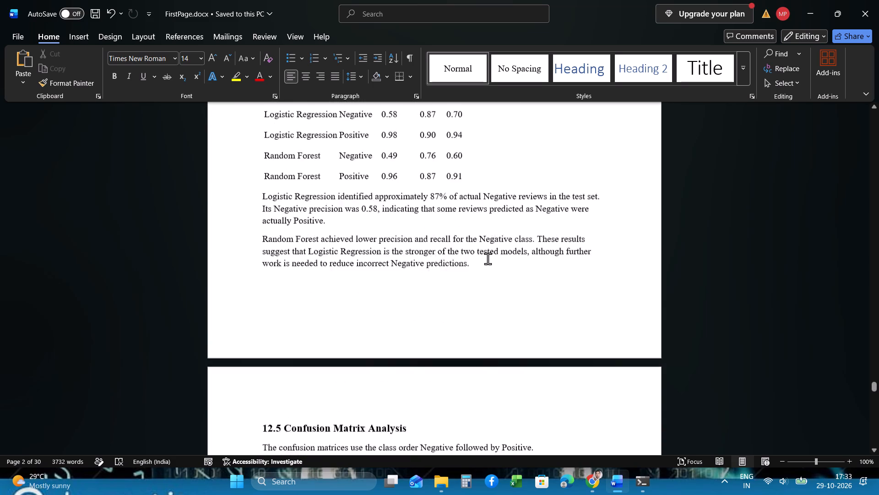
scroll(488, 258, "up", 4)
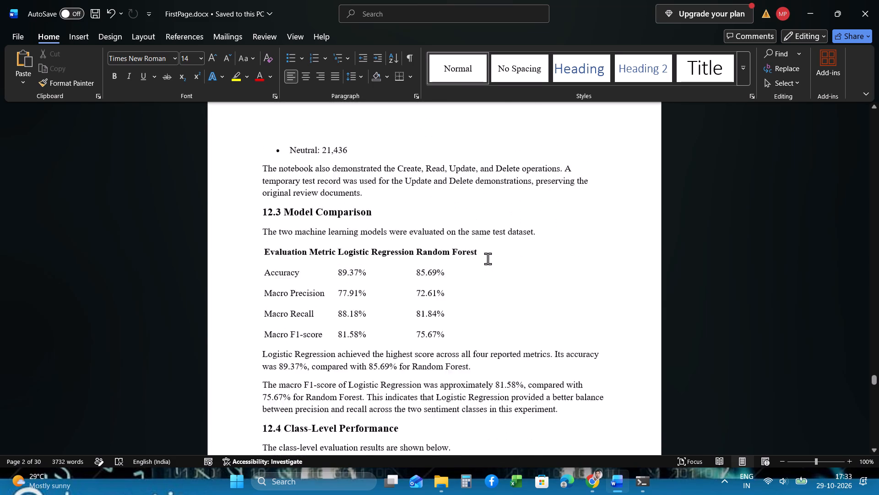
scroll(488, 258, "up", 2)
scroll(488, 258, "down", 1)
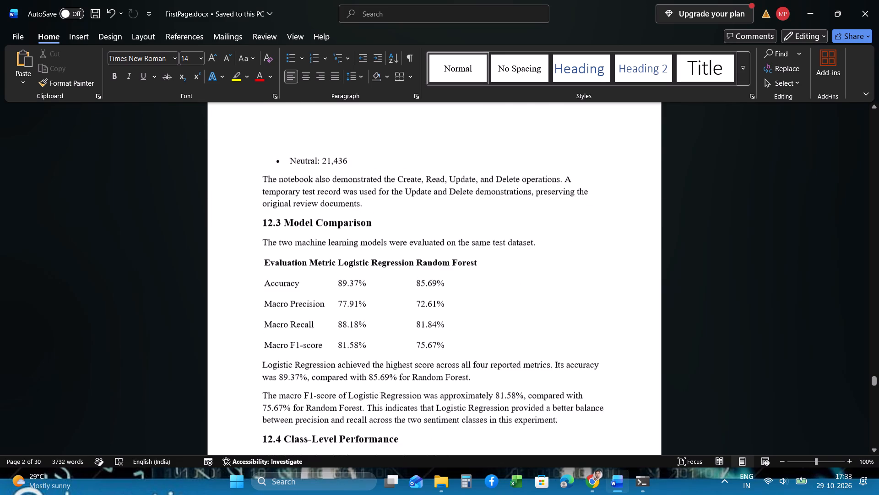
scroll(488, 258, "down", 2)
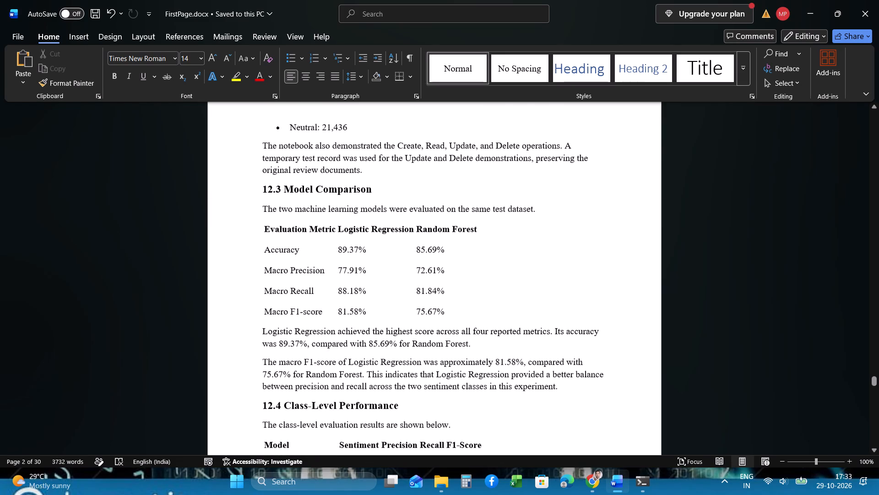
scroll(488, 258, "down", 1)
scroll(488, 258, "up", 1)
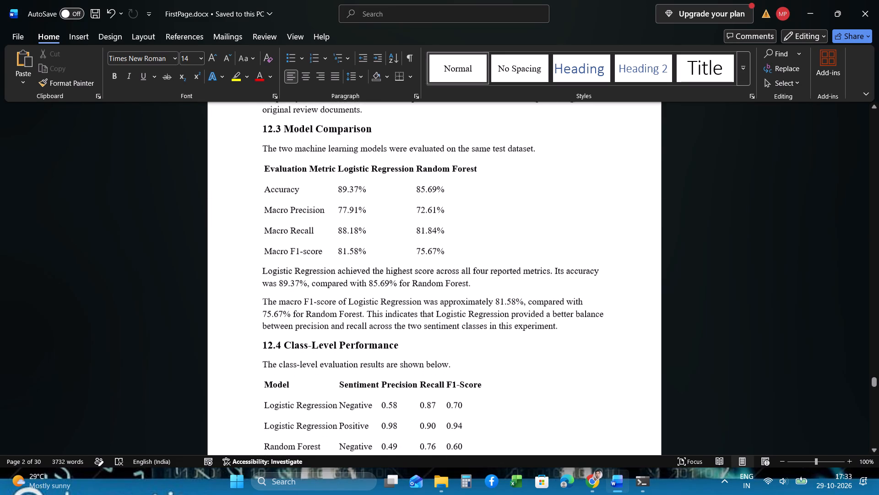
scroll(488, 258, "up", 1)
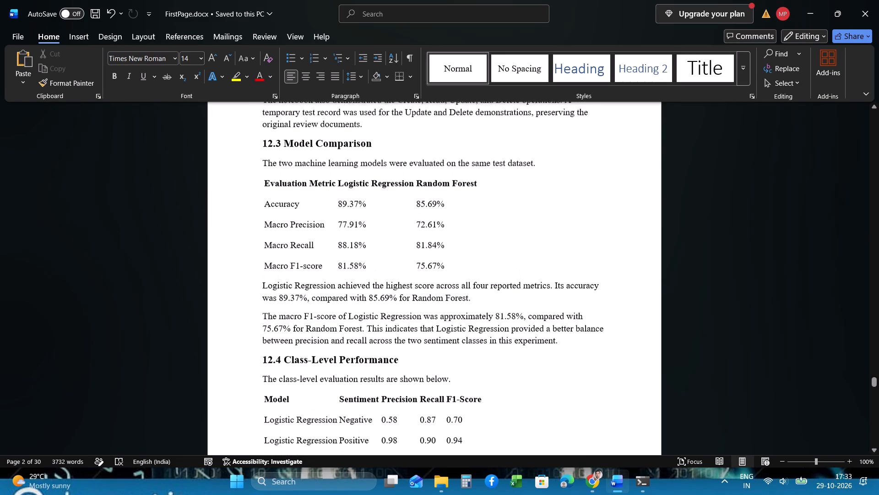
scroll(488, 258, "up", 1)
left_click(488, 258)
scroll(488, 258, "down", 1)
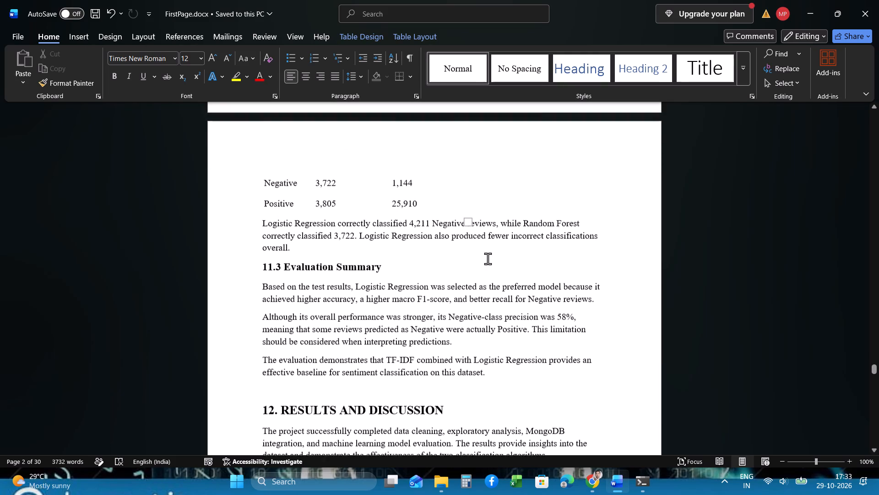
scroll(488, 258, "up", 4)
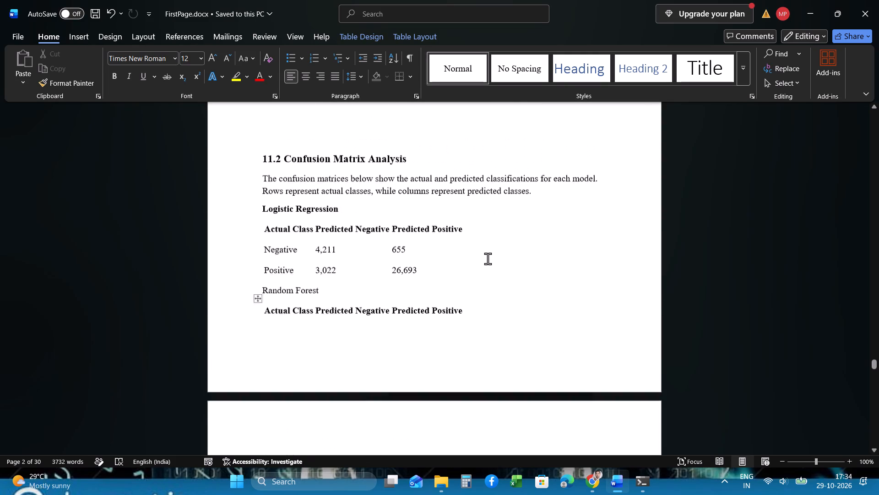
scroll(488, 258, "up", 1)
scroll(488, 258, "down", 1)
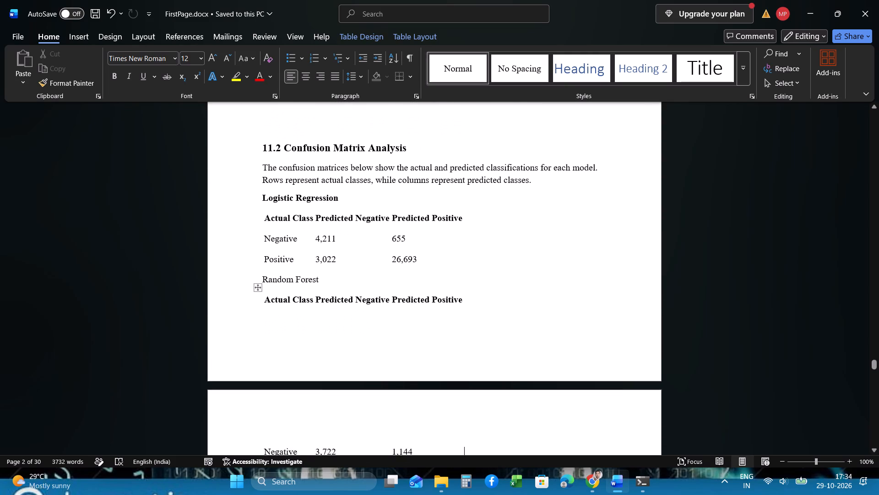
scroll(488, 258, "down", 3)
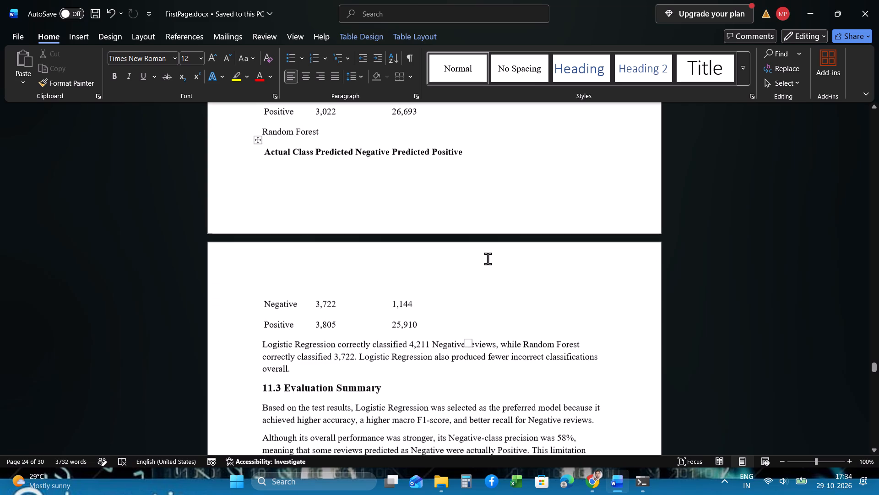
scroll(488, 258, "down", 1)
Add 20 blank lines after the paragraph ending "fewer incorrect classifications overall.", just before 11.3 Evaluation Summary.
left_click(303, 339)
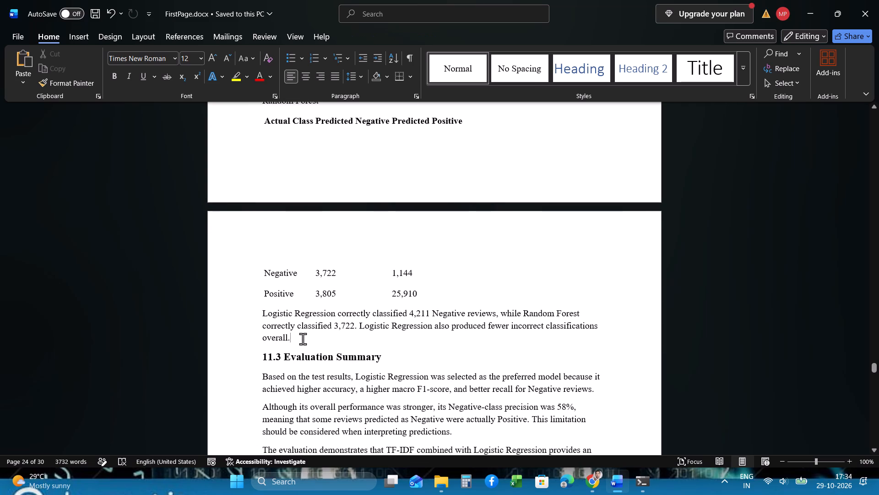
key("Return")
key("Return")
key("Return")
key("Return")
key("Return")
key("Return")
key("Return")
key("Return")
key("Return")
key("Return")
key("Return")
key("Return")
key("Return")
key("Return")
key("Return")
key("Return")
key("Return")
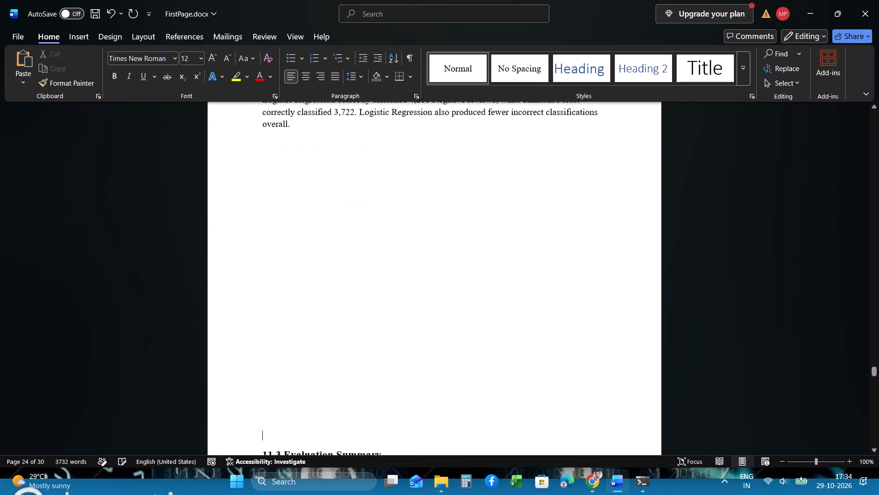
key("Return")
key("Return")
key("Return")
Draw a rectangle about 17.8 cm wide and 10.5 cm high in the blank space below the 11.2 closing paragraph.
scroll(307, 337, "up", 1)
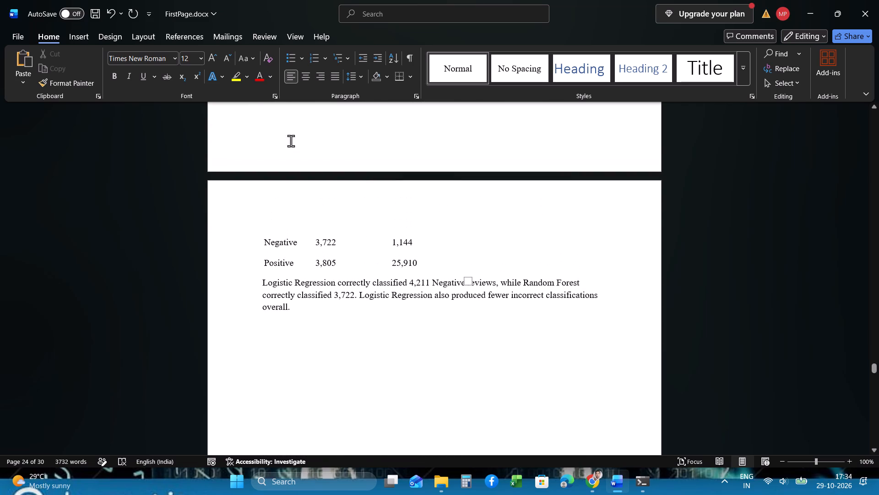
left_click(76, 33)
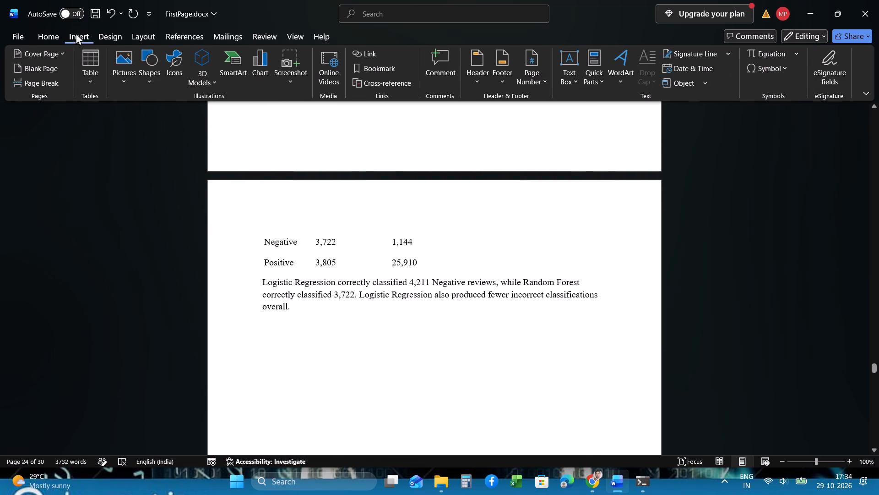
left_click(154, 84)
left_click(191, 115)
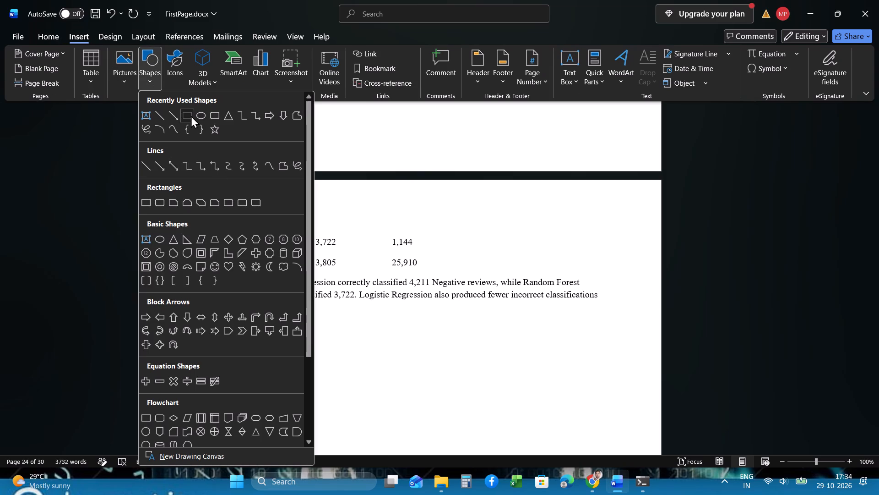
scroll(300, 253, "down", 2)
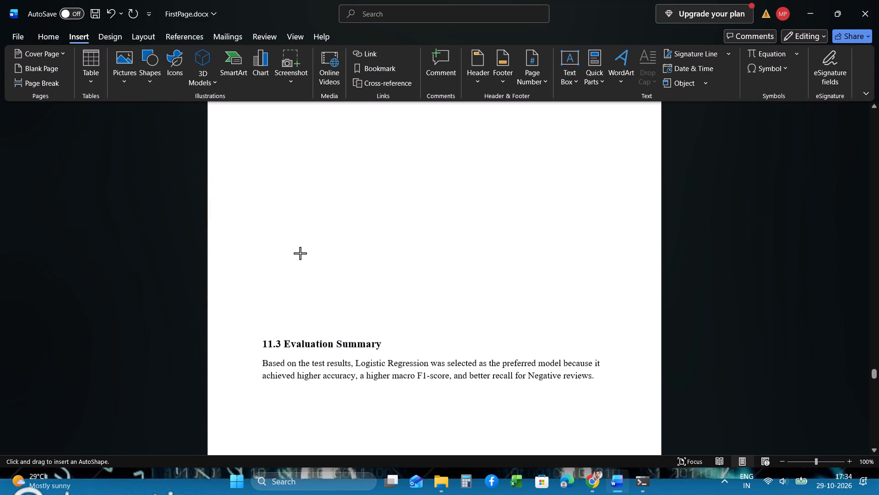
scroll(280, 194, "up", 1)
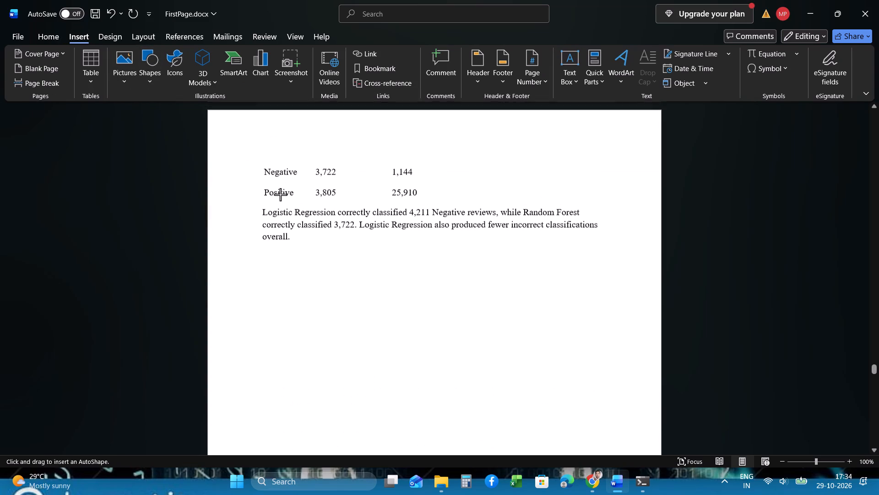
scroll(280, 194, "up", 1)
left_click_drag(265, 250, 480, 373)
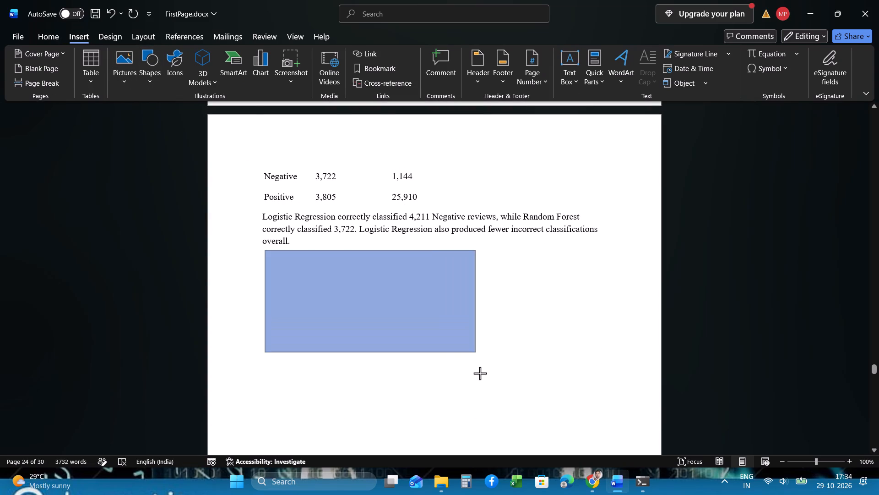
left_click_drag(480, 373, 651, 478)
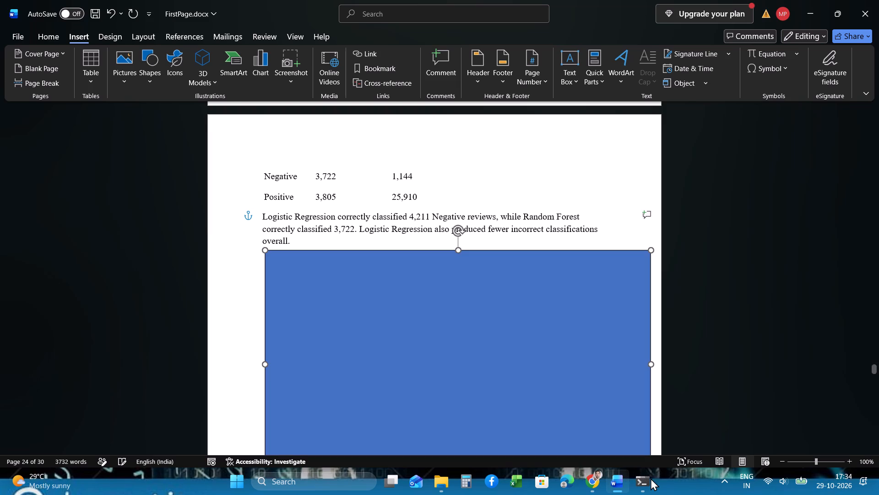
Add four blank lines between the blue rectangle and the 11.3 Evaluation Summary heading.
scroll(517, 390, "down", 2)
left_click(342, 265)
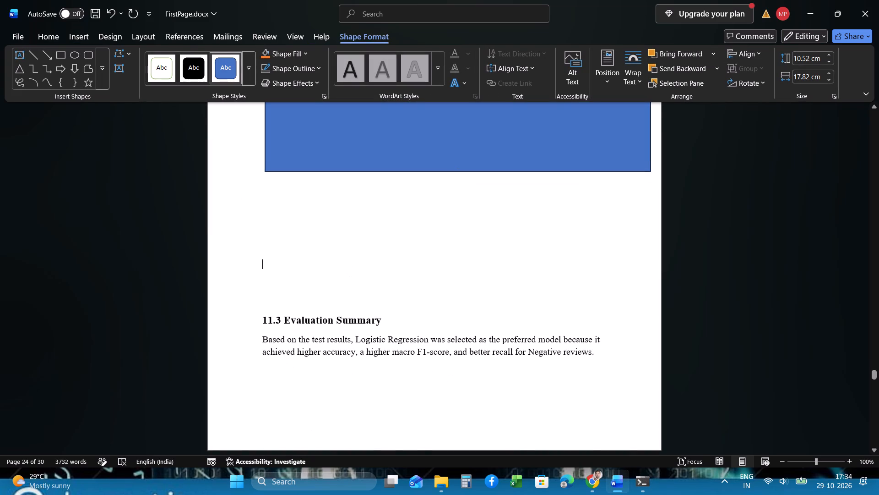
key("Return")
key("Return")
key("Return")
key("Return")
Shift the blue rectangle slightly left and fill it with the picture Python Confusion Matrix Code.png from Downloads.
scroll(342, 265, "up", 2)
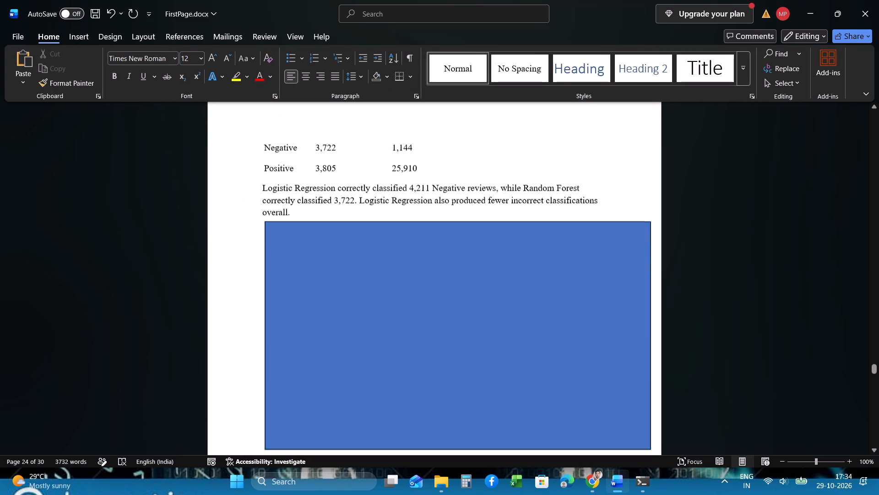
scroll(342, 265, "up", 1)
scroll(342, 304, "down", 1)
left_click_drag(342, 304, 340, 304)
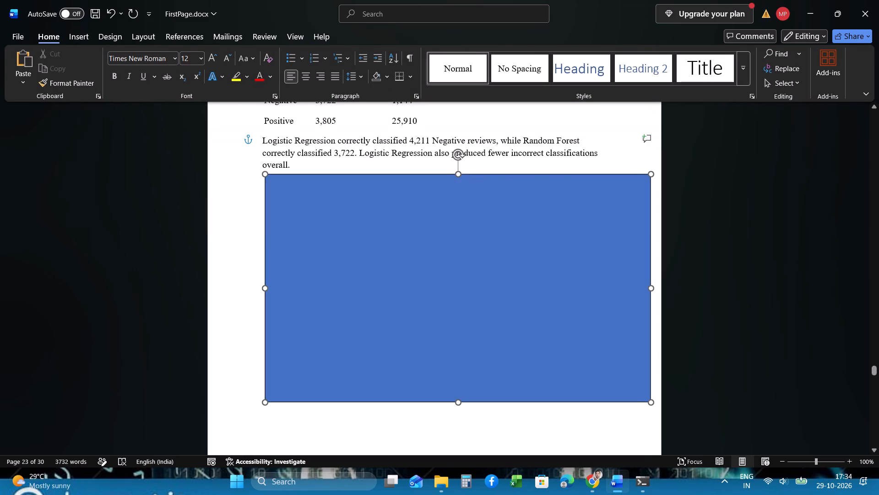
left_click_drag(340, 304, 338, 304)
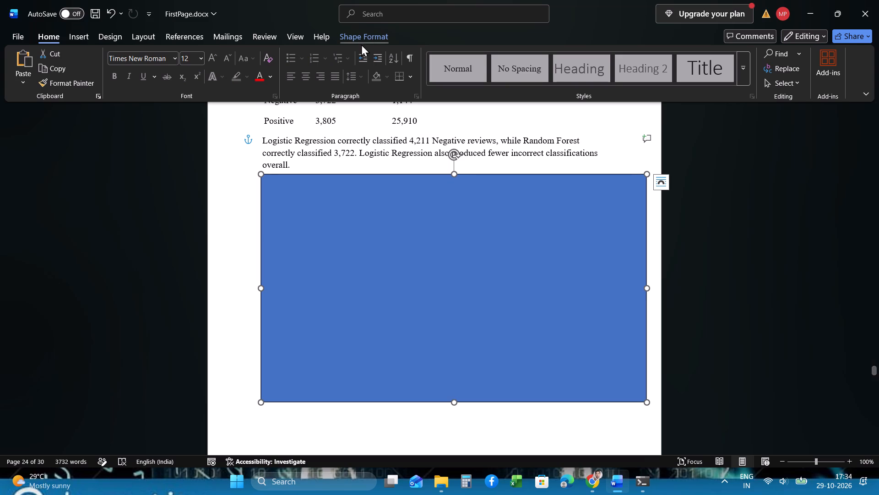
left_click(357, 37)
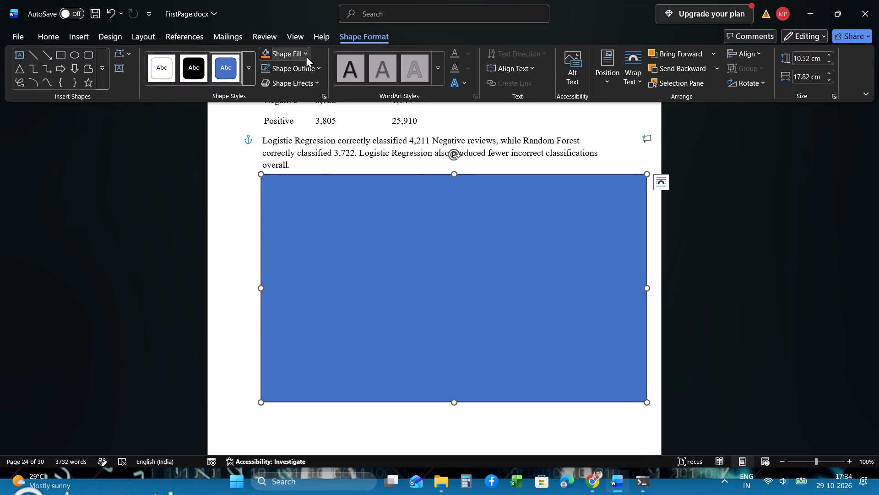
left_click(306, 54)
left_click(293, 281)
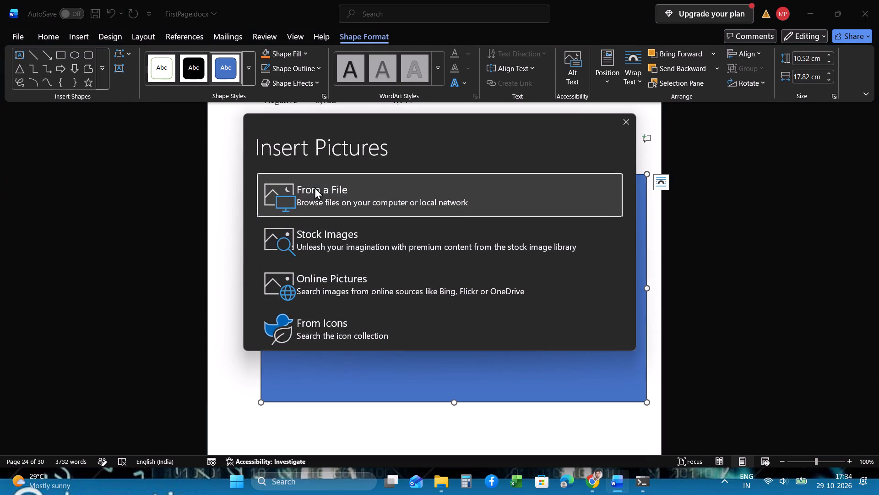
left_click(315, 187)
double_click(169, 158)
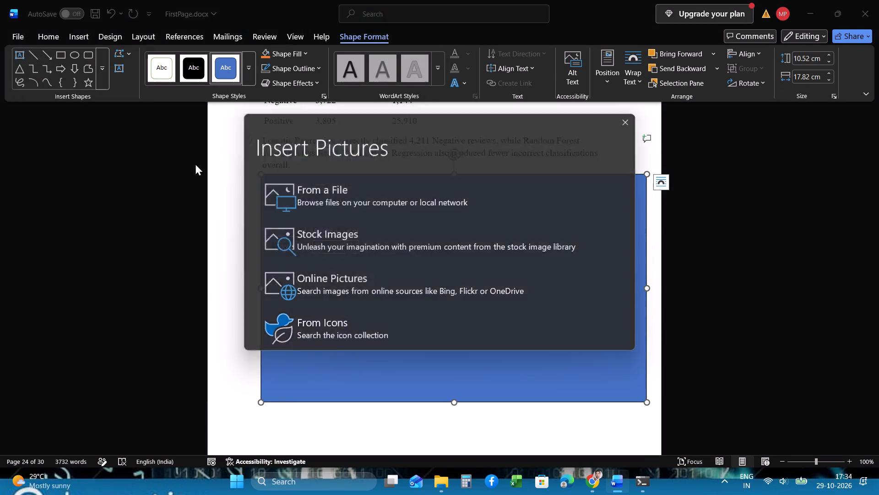
Stretch the code picture to about 15.3 cm high and move it slightly down, leaving a gap below the 11.2 closing paragraph.
scroll(381, 286, "down", 1)
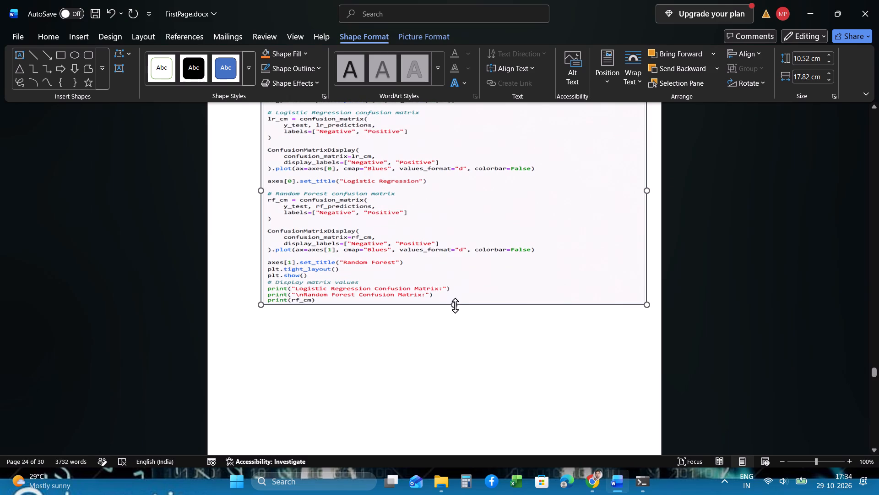
left_click_drag(454, 305, 450, 407)
scroll(429, 272, "up", 1)
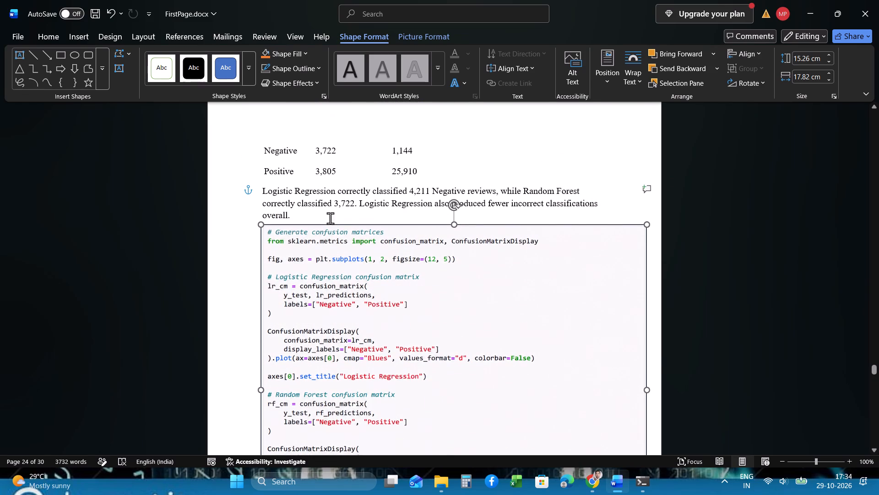
left_click(328, 215)
left_click_drag(330, 245, 330, 253)
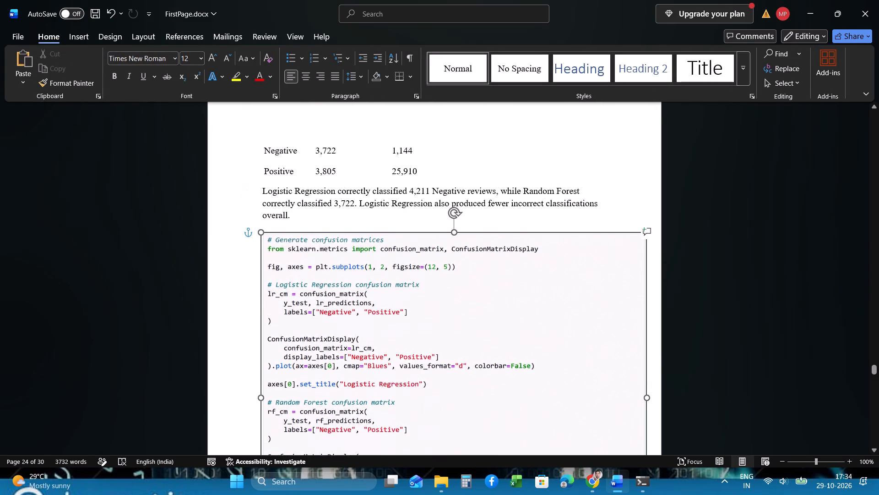
left_click_drag(330, 253, 330, 257)
Insert 12 blank lines directly before the 11.3 Evaluation Summary heading to make room for the output picture.
scroll(330, 257, "down", 2)
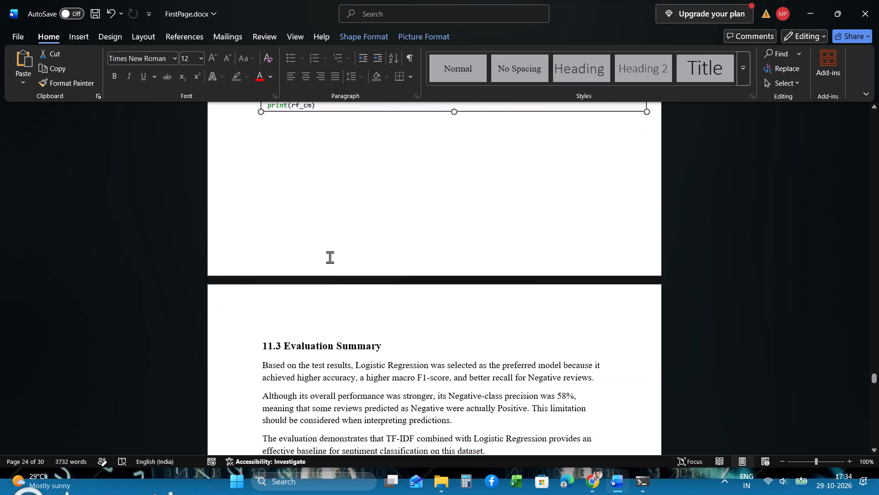
scroll(330, 257, "down", 1)
left_click(318, 231)
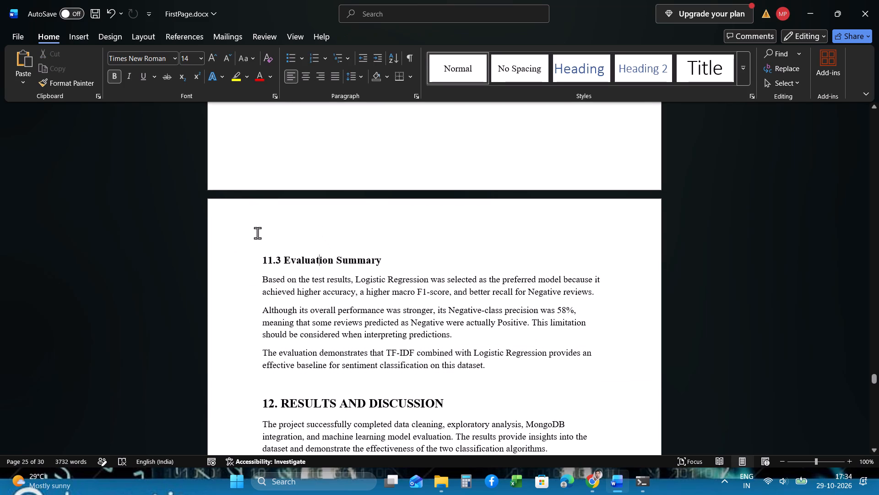
left_click(257, 233)
key("Return")
key("Return")
key("Return")
key("Return")
key("Return")
key("Return")
key("Return")
key("Return")
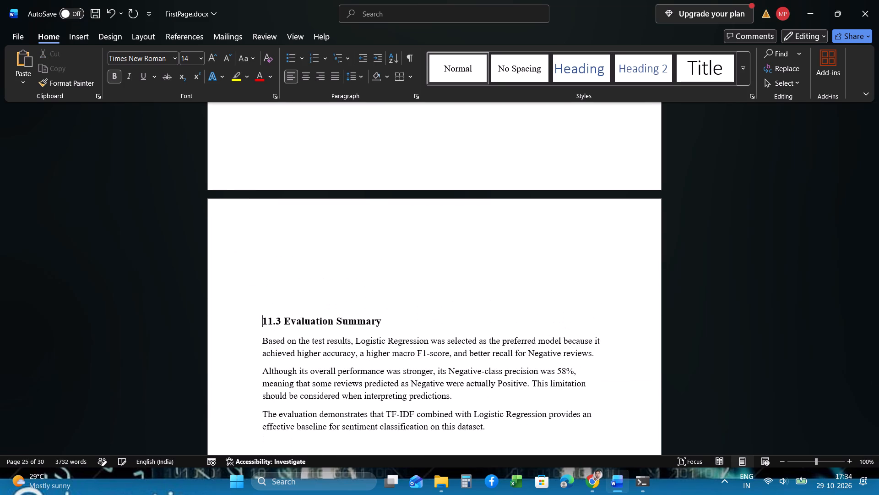
key("Return")
key("Return")
key("Return")
key("Return")
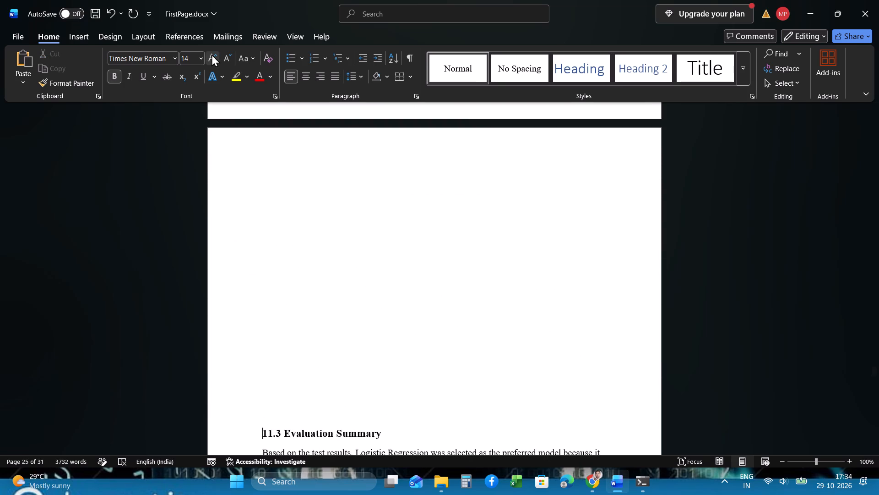
Draw a rectangle about 18.1 cm wide and 12.3 cm high in the blank space above 11.3 Evaluation Summary.
left_click(87, 40)
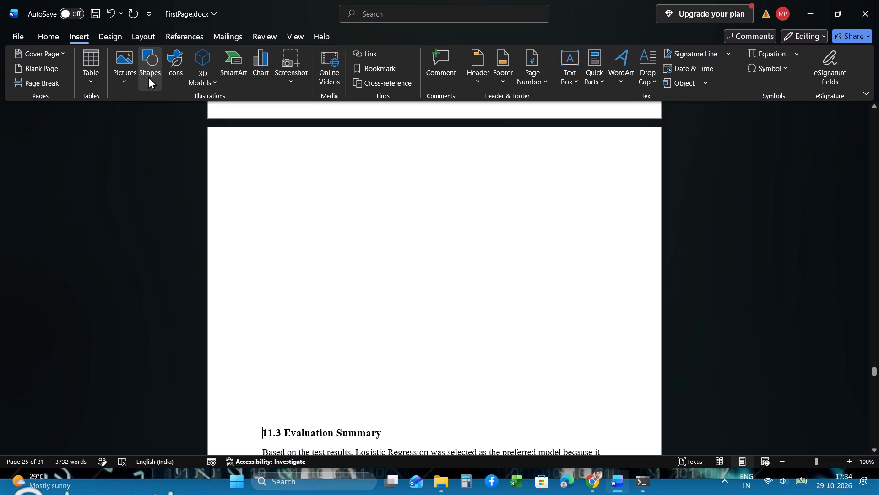
left_click(152, 79)
left_click(189, 114)
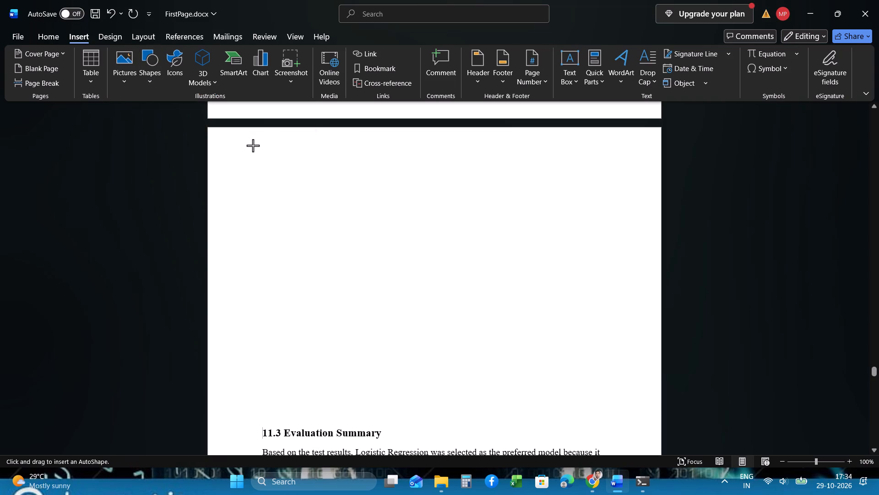
left_click_drag(254, 139, 632, 403)
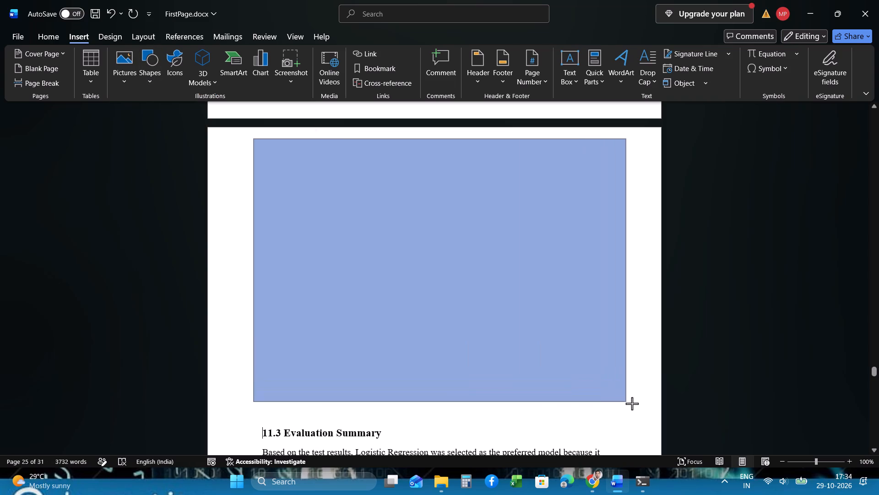
left_click_drag(632, 403, 645, 406)
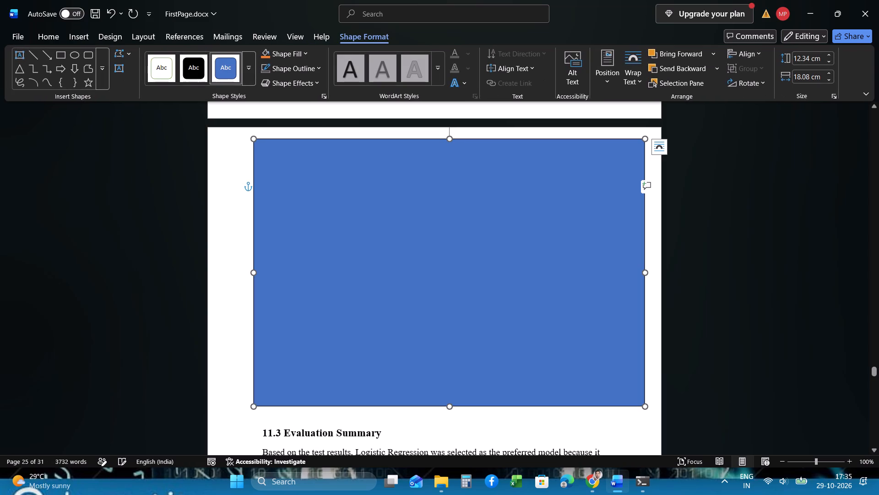
Fill the new rectangle with the picture Confusion Matrix Model Comparison.png from Downloads.
left_click(307, 53)
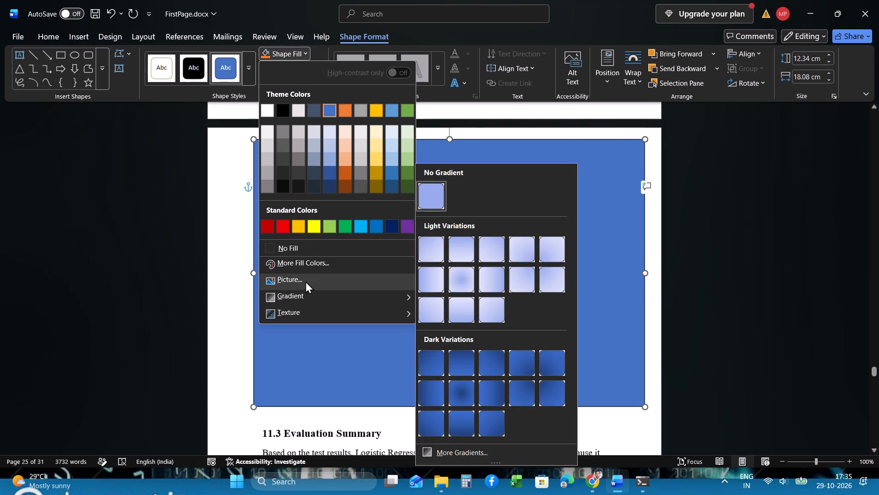
left_click(305, 281)
left_click(320, 189)
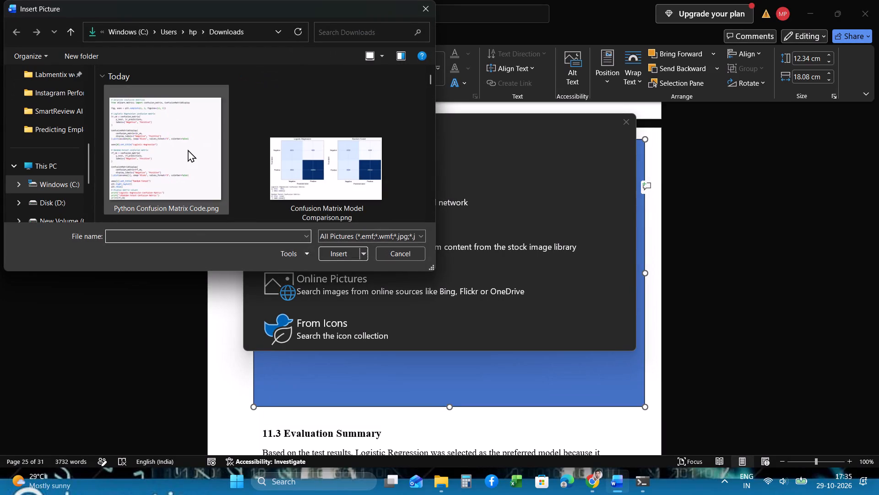
double_click(306, 169)
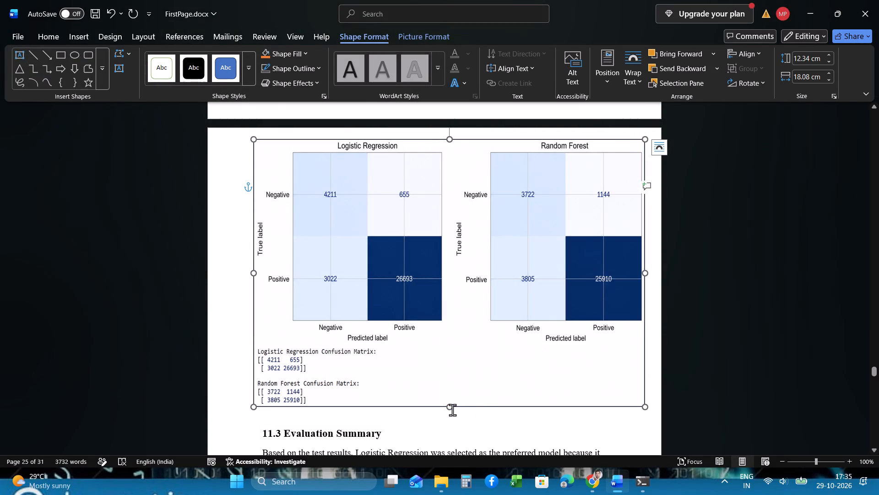
Reduce the comparison picture's height to about 11.2 cm and move it slightly down and right above the 11.3 heading.
left_click_drag(450, 407, 446, 382)
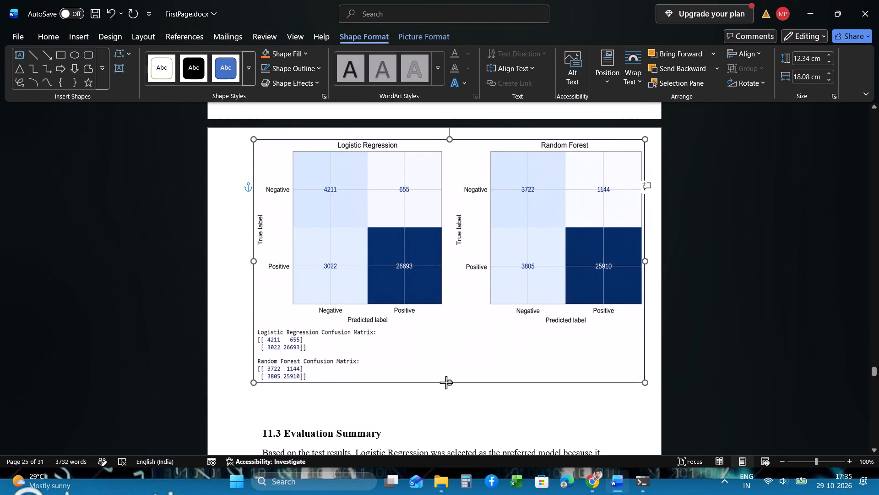
left_click_drag(446, 382, 446, 382)
scroll(463, 422, "down", 1)
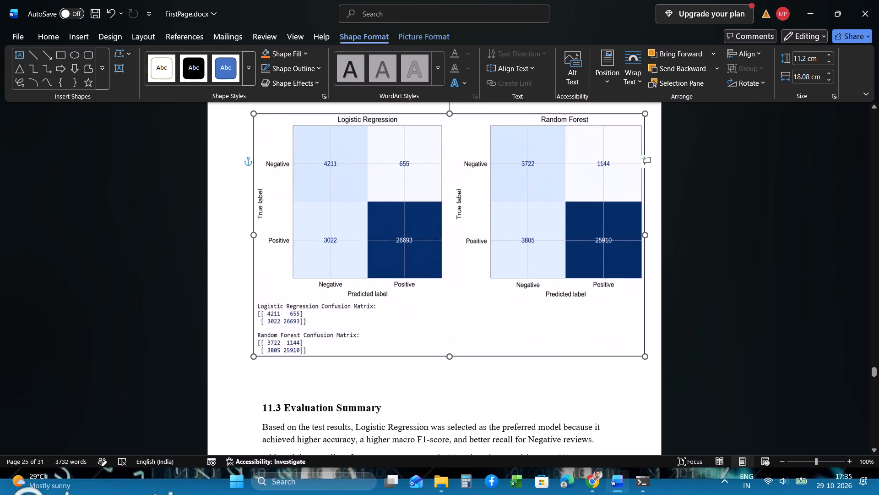
left_click_drag(438, 281, 438, 294)
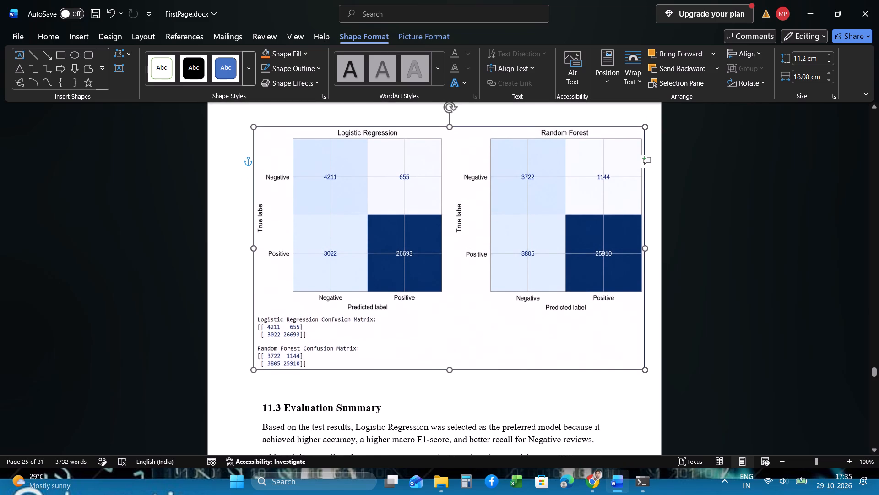
left_click_drag(438, 294, 440, 297)
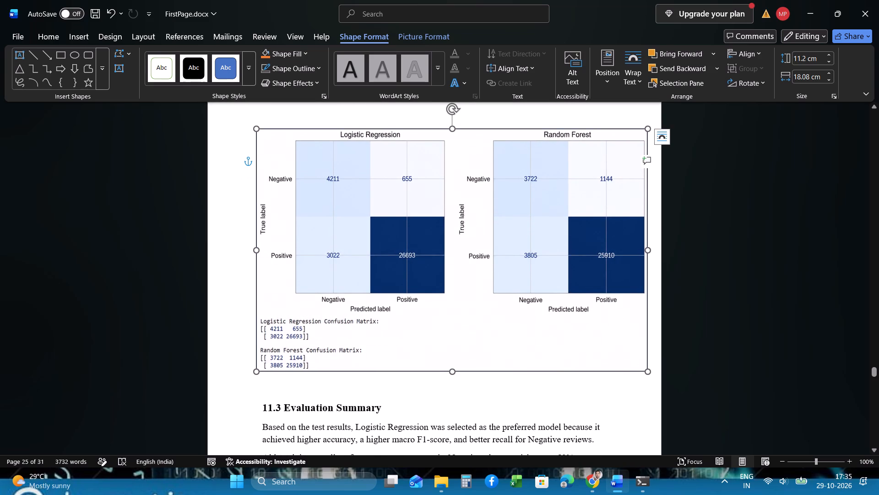
Remove the outline from the confusion matrix code picture in section 11.2.
scroll(460, 400, "up", 1)
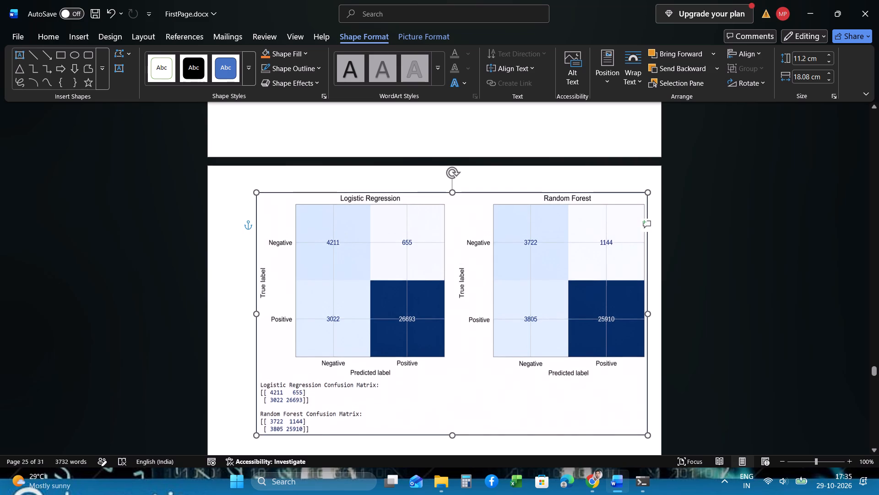
scroll(439, 230, "up", 4)
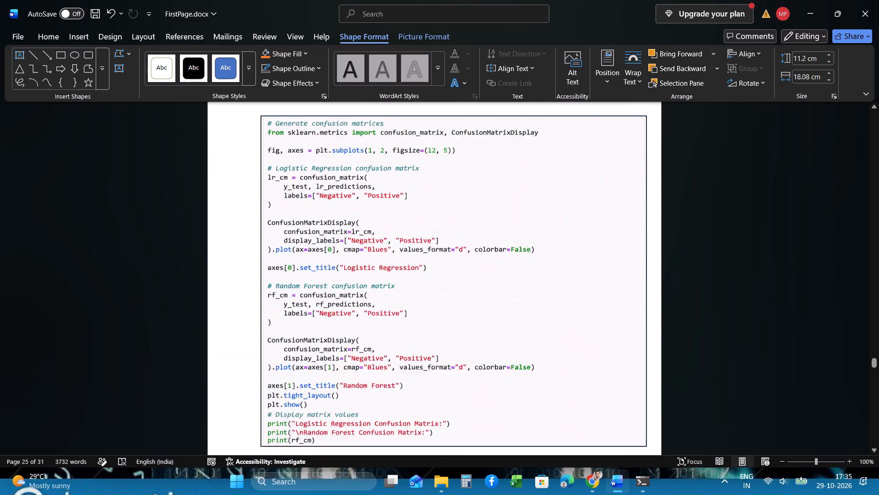
scroll(439, 230, "up", 2)
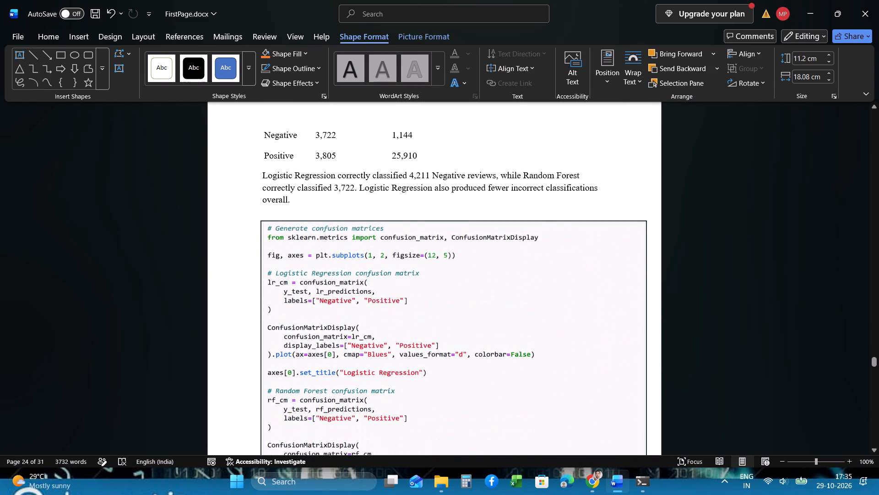
scroll(439, 230, "up", 1)
left_click(428, 278)
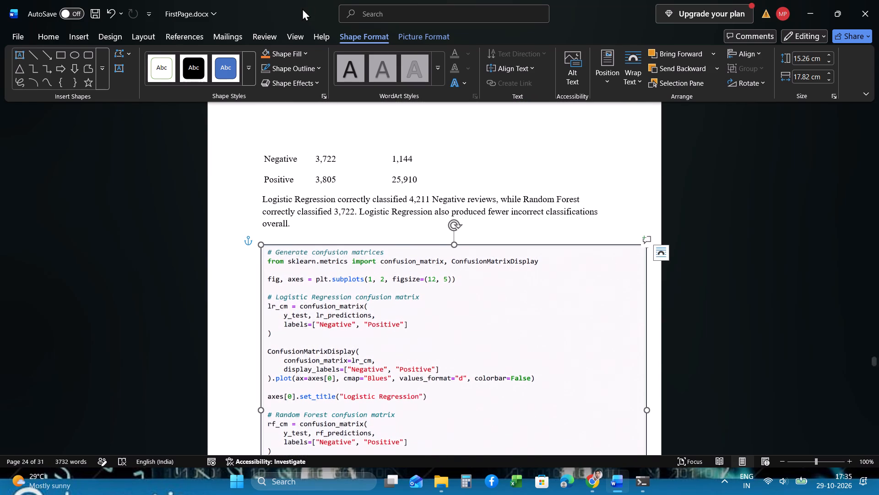
left_click(315, 68)
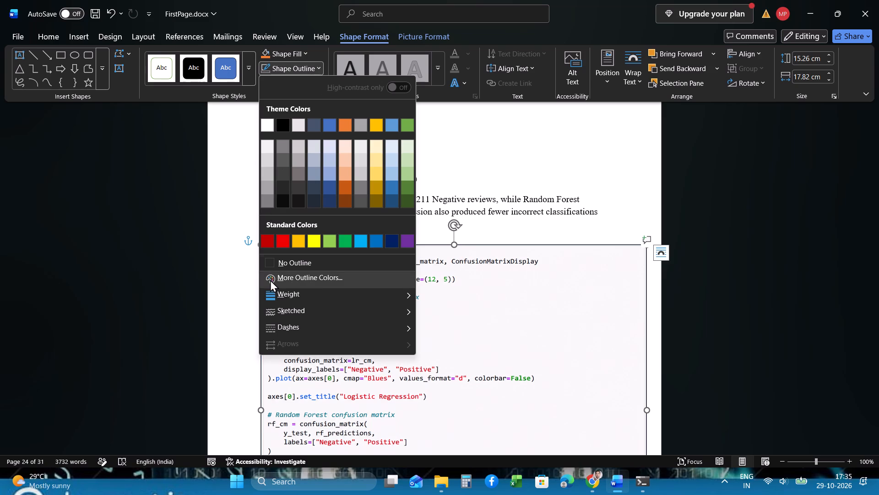
left_click(271, 263)
Remove the outline from the confusion matrix comparison picture above 11.3 Evaluation Summary.
scroll(374, 356, "down", 3)
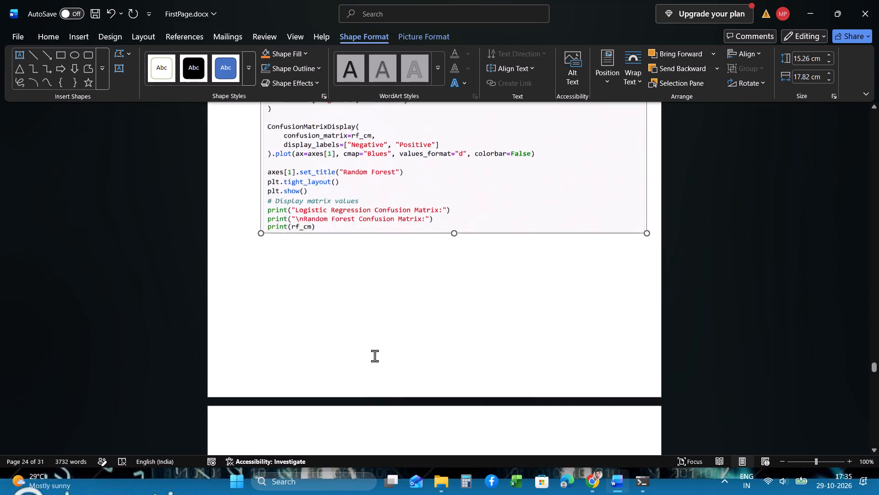
scroll(374, 356, "down", 1)
left_click(374, 359)
scroll(374, 359, "down", 1)
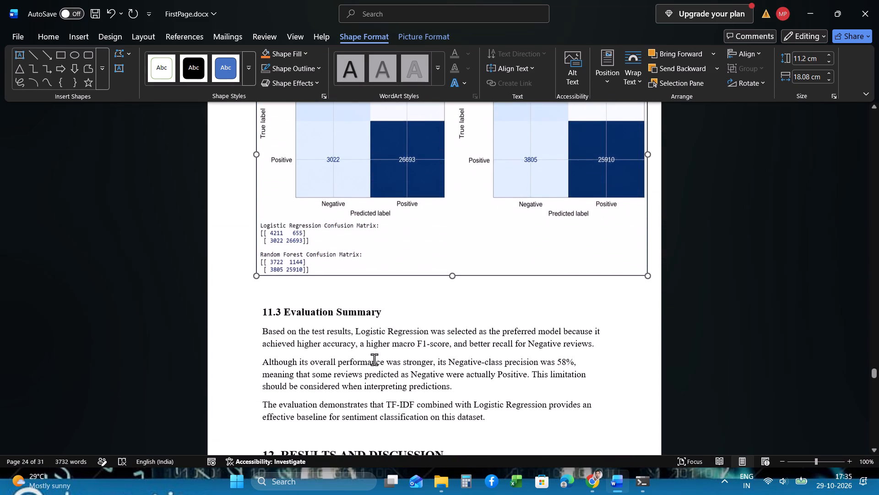
left_click(320, 64)
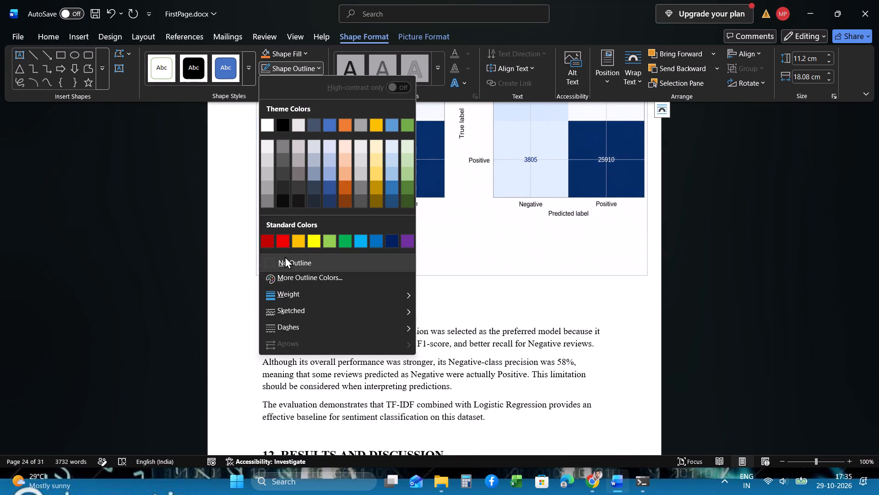
left_click(268, 260)
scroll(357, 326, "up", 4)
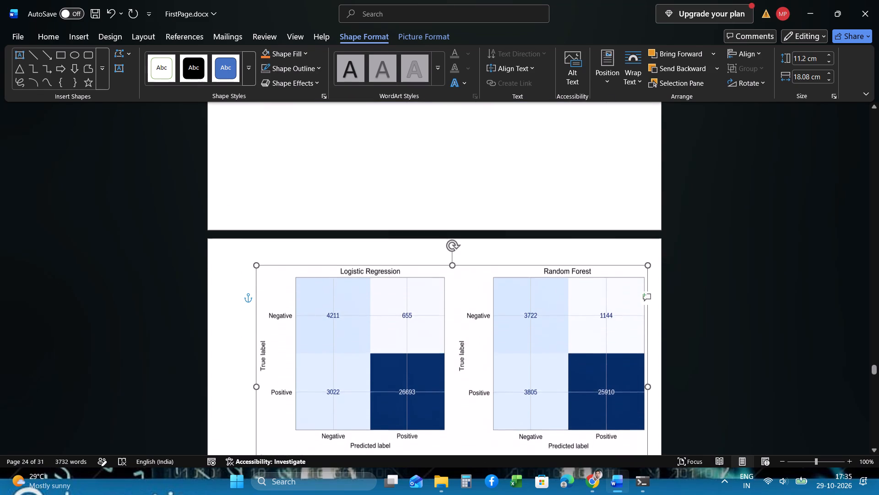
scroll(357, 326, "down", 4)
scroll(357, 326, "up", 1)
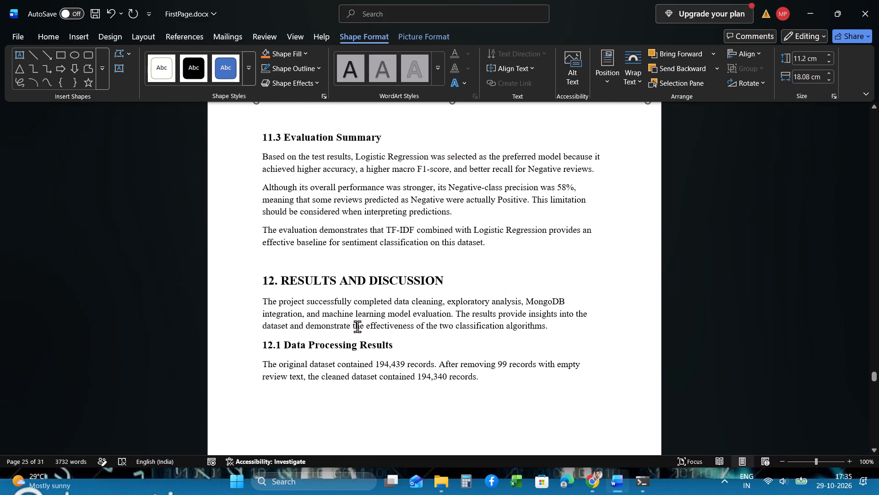
Review the layout of the confusion matrix pictures above 11.3 and the pages of section 12 that follow.
scroll(357, 326, "up", 1)
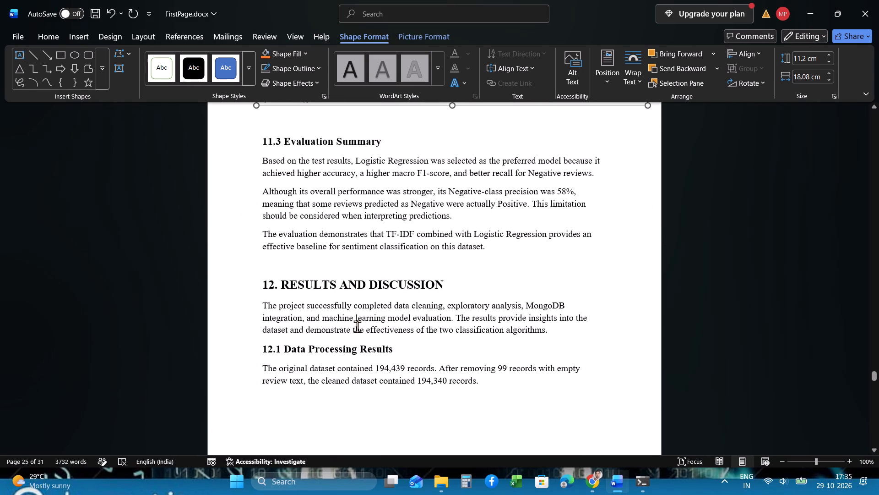
scroll(357, 326, "up", 3)
left_click(352, 330)
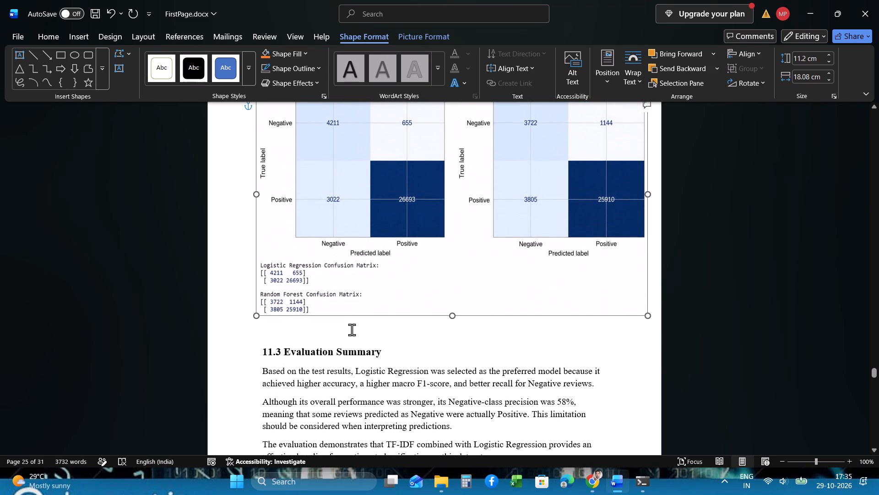
scroll(352, 328, "up", 2)
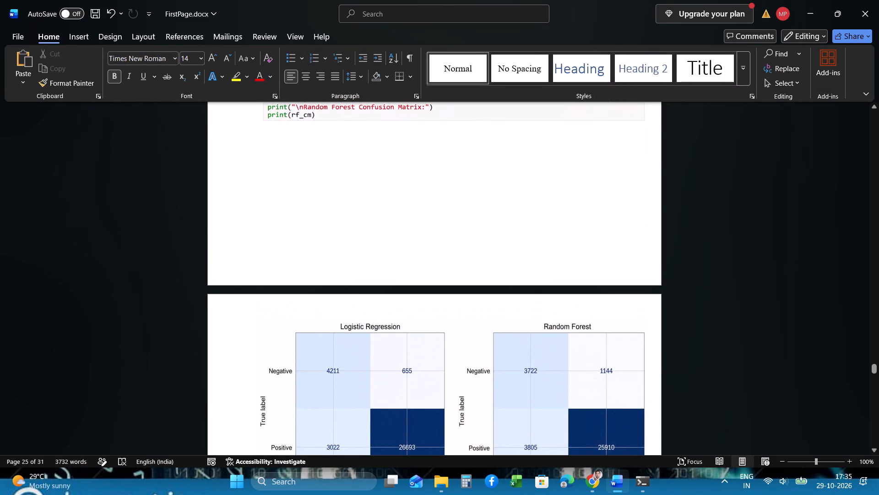
scroll(352, 328, "down", 1)
scroll(352, 328, "up", 1)
scroll(352, 328, "down", 1)
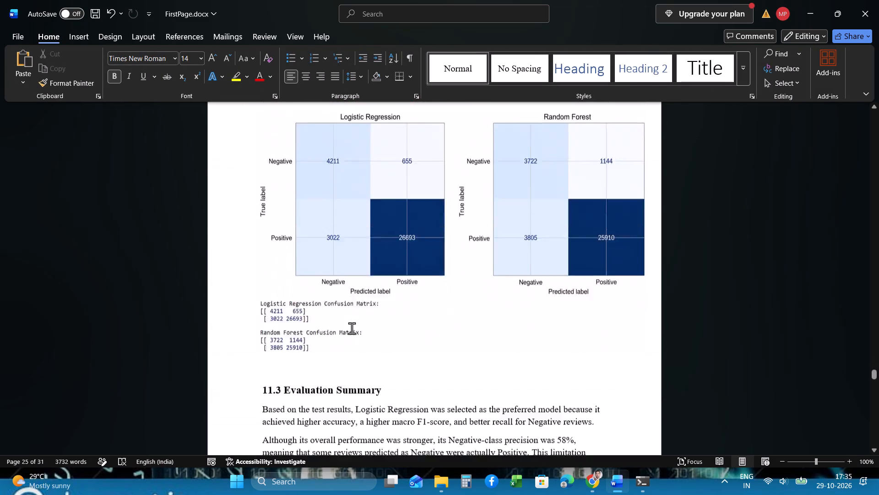
scroll(352, 328, "down", 3)
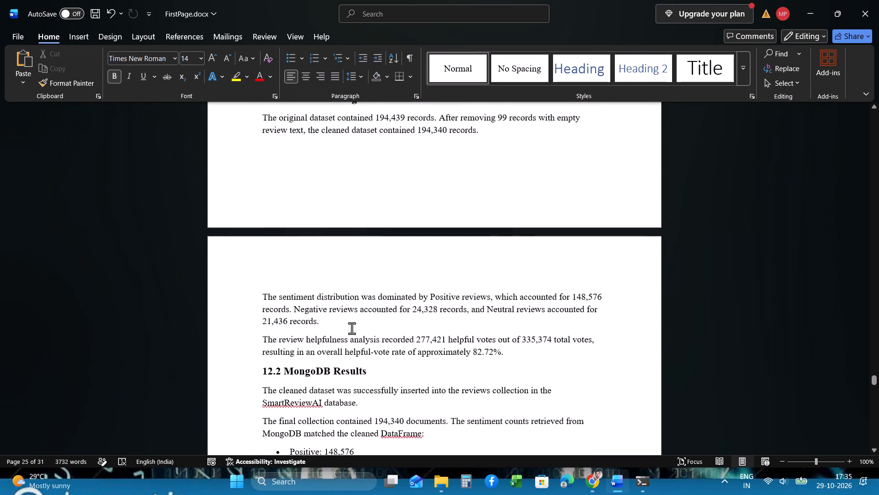
scroll(352, 328, "down", 9)
scroll(352, 328, "up", 3)
Add five blank paragraphs after the last sentence of 12.5 to push the model comparison code picture onto the following page.
left_click(349, 227)
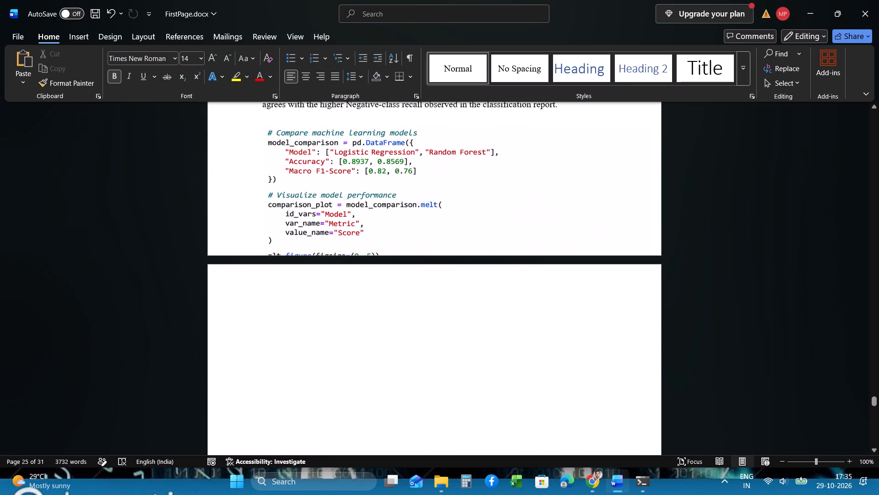
scroll(407, 249, "up", 1)
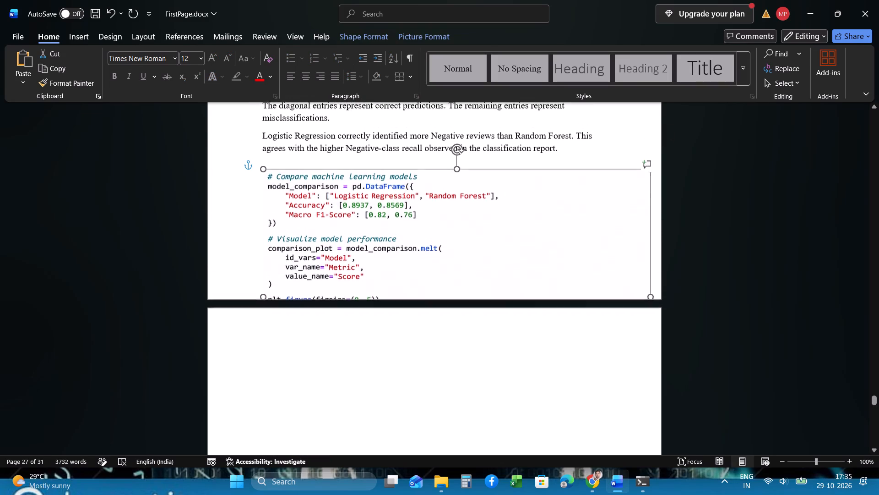
scroll(407, 249, "up", 1)
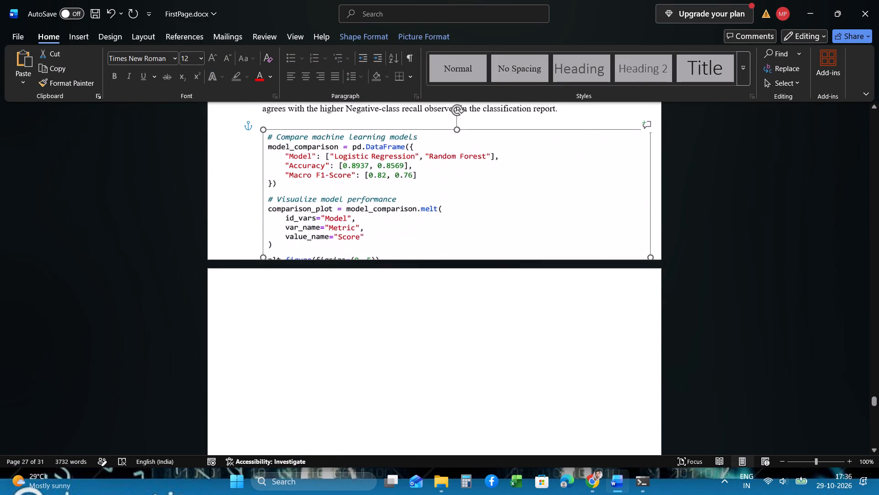
scroll(407, 249, "up", 1)
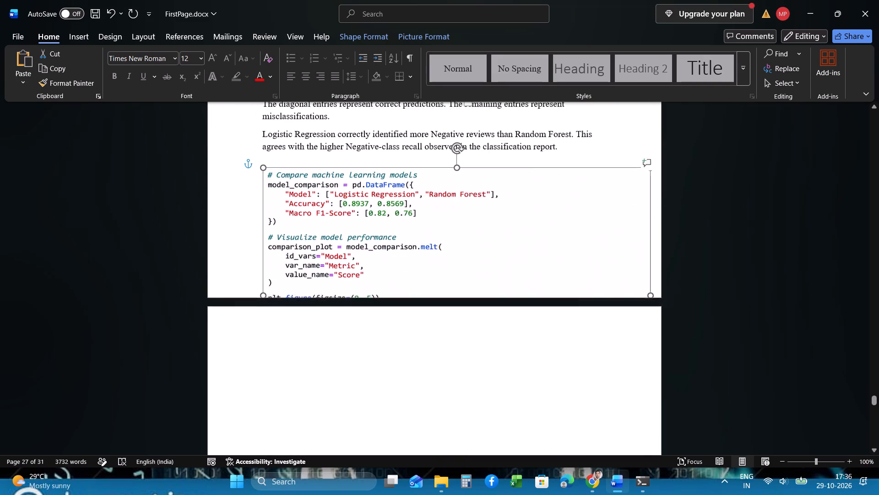
scroll(407, 249, "up", 1)
left_click(572, 162)
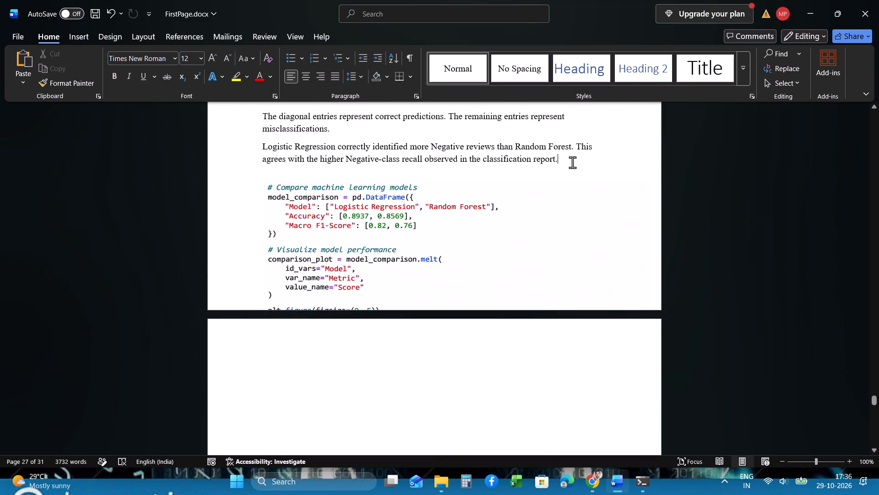
key("Return")
key("Return")
key("Return")
key("Return")
key("Return")
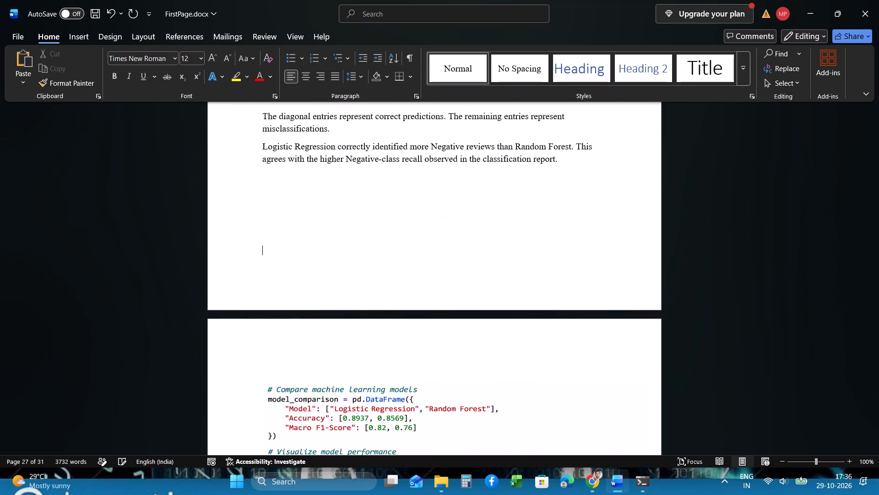
Stretch the Performance Comparison of Machine Learning Models picture slightly taller by extending its bottom edge above section 12.6.
scroll(572, 162, "down", 4)
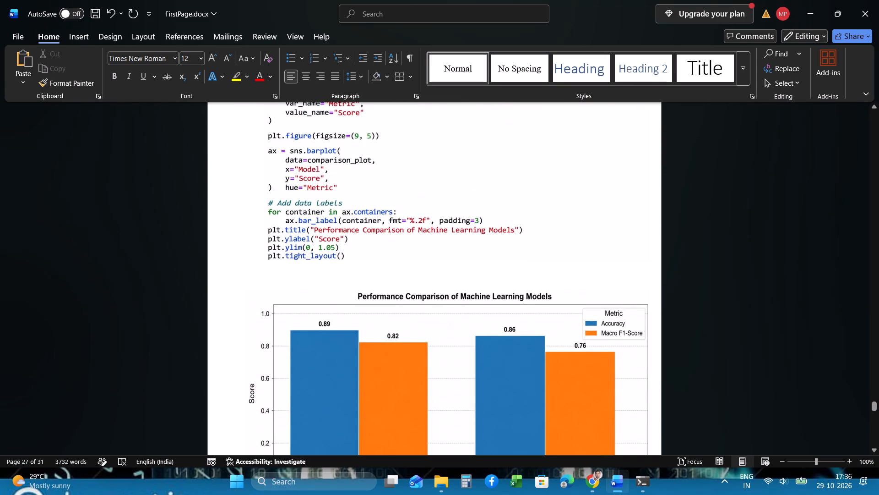
scroll(572, 162, "down", 2)
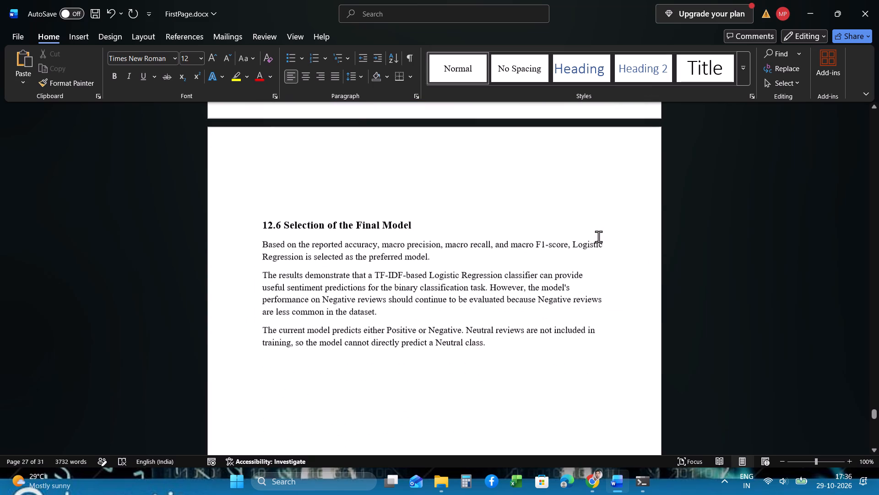
left_click(488, 165)
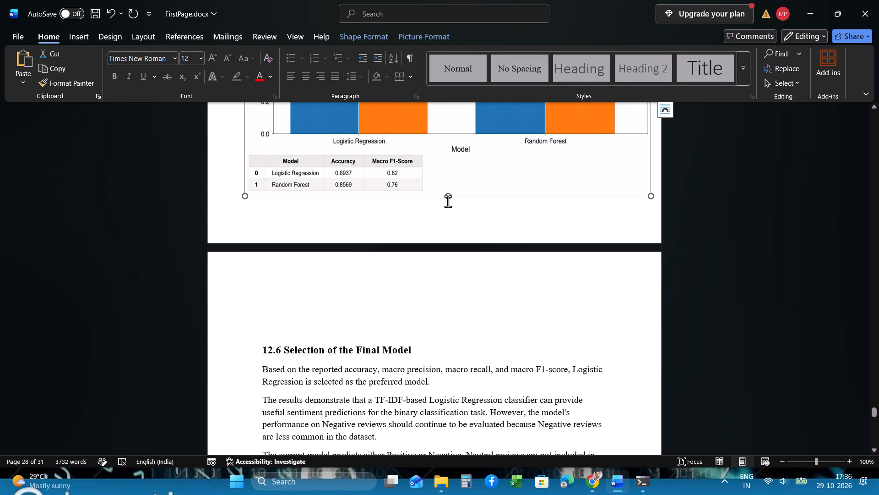
left_click_drag(448, 198, 441, 219)
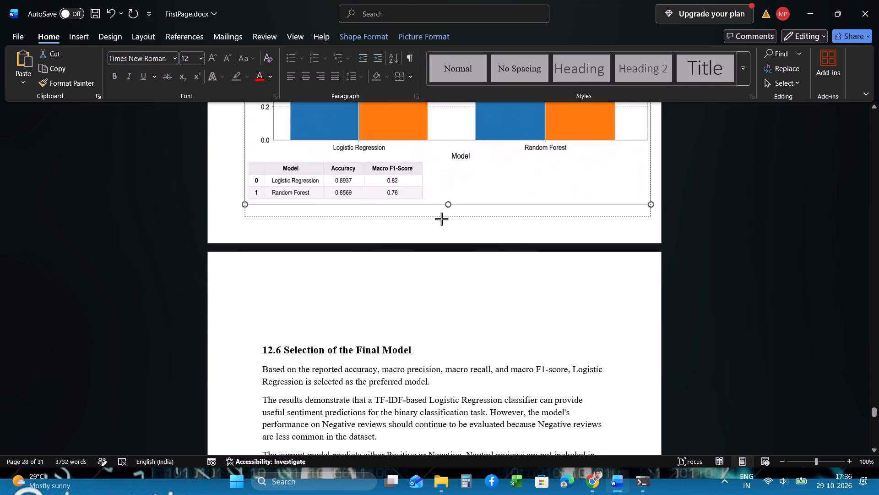
left_click_drag(441, 219, 441, 219)
Check the layout of the comparison code picture and section 12.5, going back through the report to its first page.
scroll(462, 295, "up", 1)
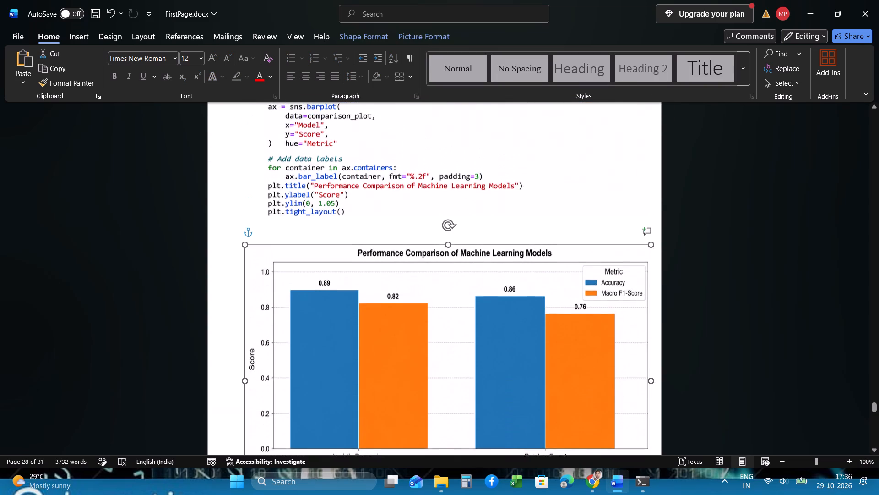
scroll(462, 295, "up", 1)
scroll(458, 220, "up", 6)
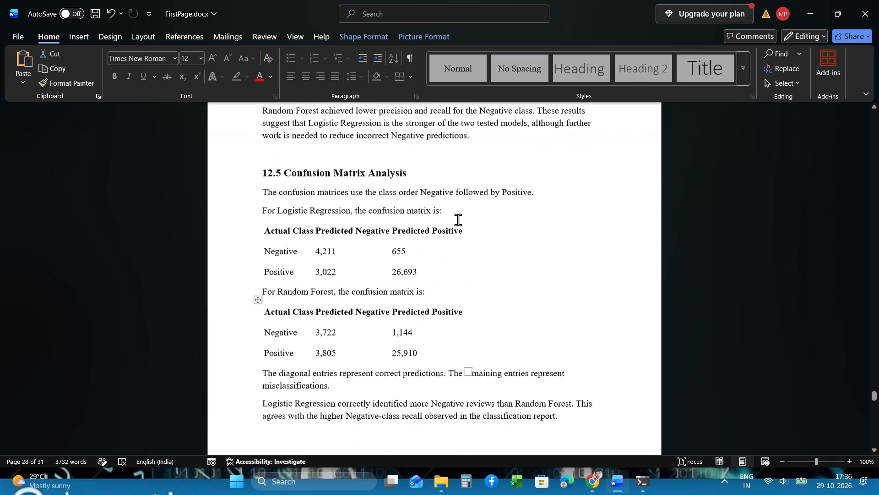
scroll(458, 220, "up", 2)
scroll(458, 220, "down", 3)
scroll(458, 220, "up", 1)
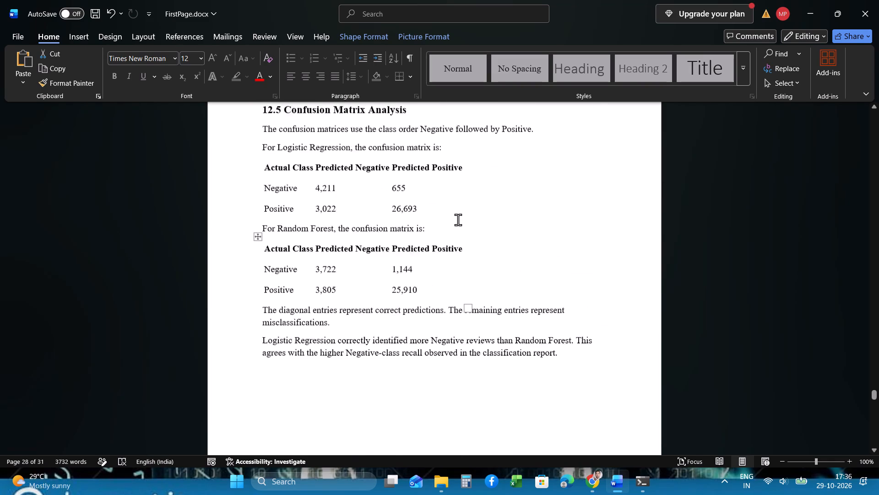
scroll(458, 220, "up", 15)
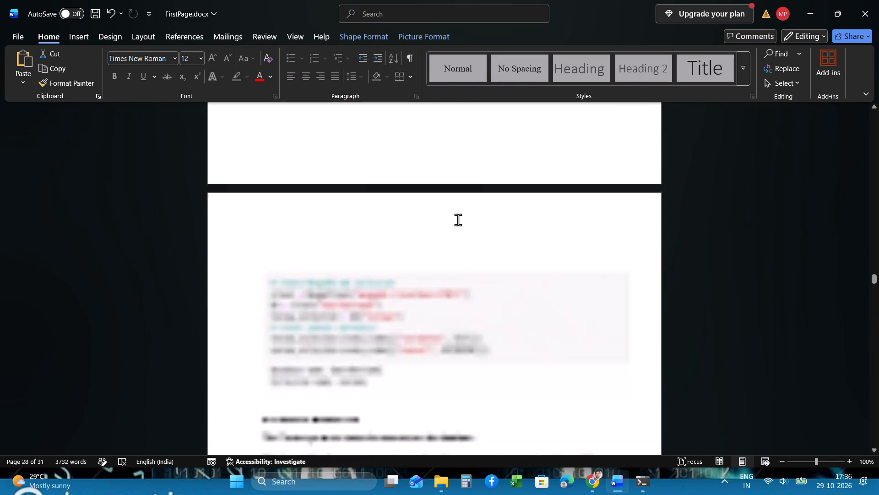
scroll(458, 220, "up", 13)
Examine the cover page's title, submission details, programme and section, course code and guidance lines.
left_click(421, 213)
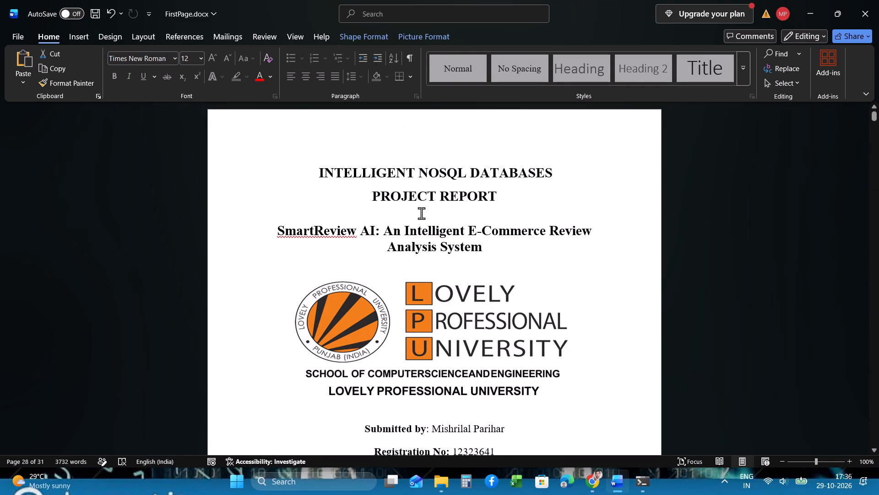
left_click(506, 196)
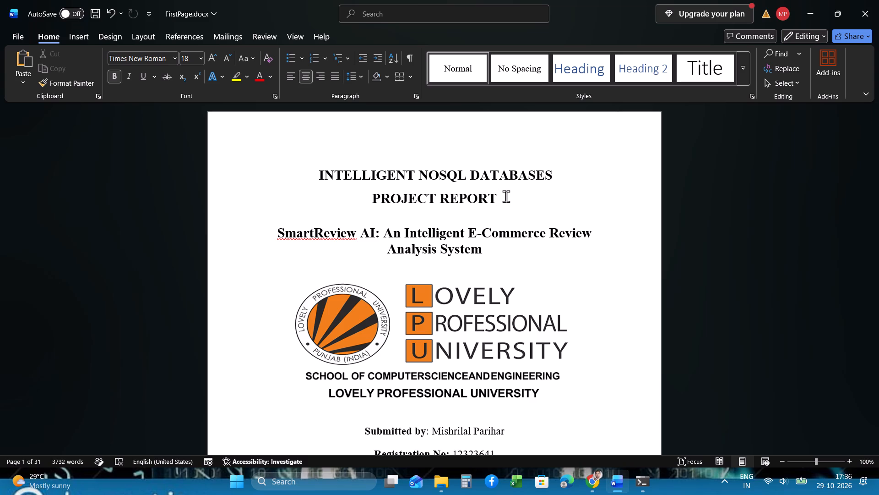
scroll(506, 196, "down", 3)
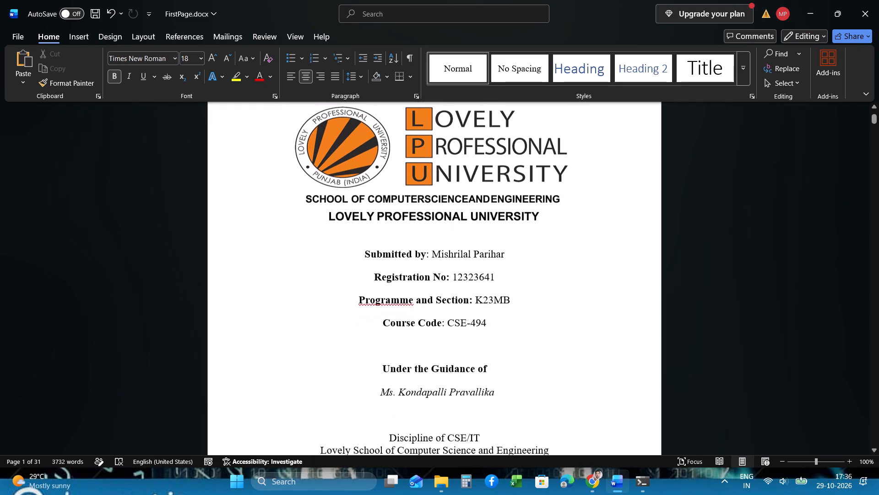
scroll(506, 196, "down", 1)
left_click(510, 253)
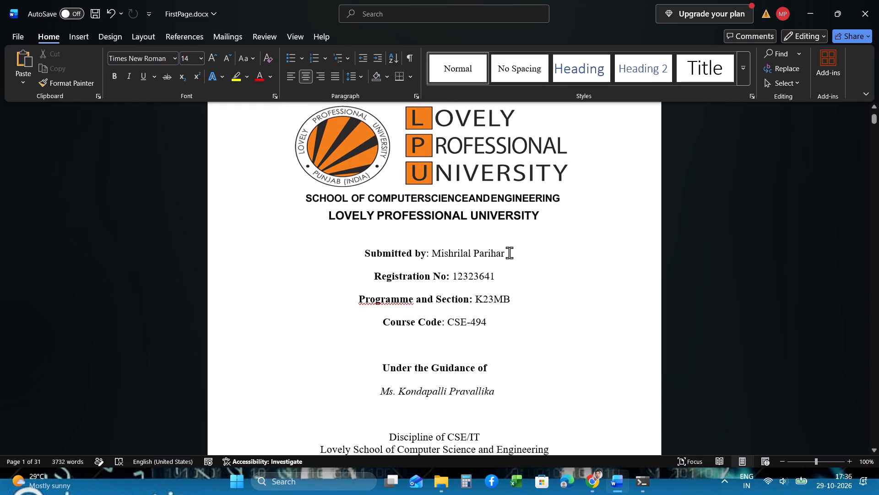
scroll(509, 253, "down", 2)
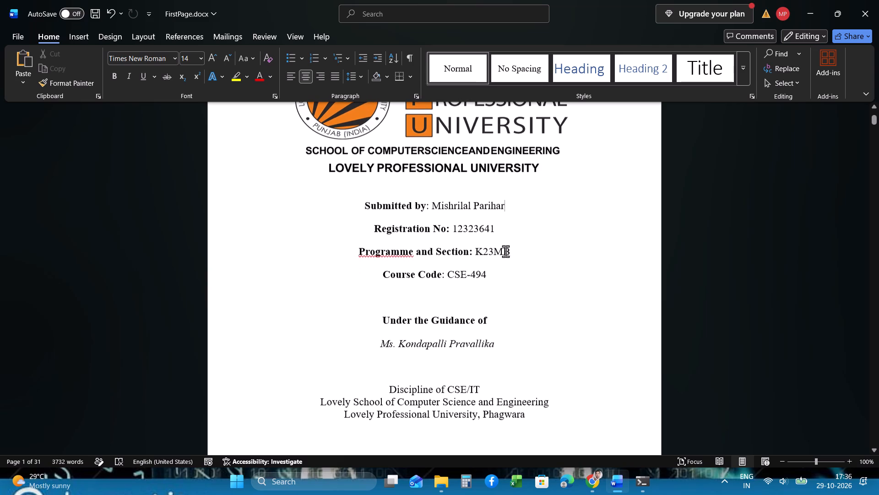
left_click(493, 251)
left_click(519, 250)
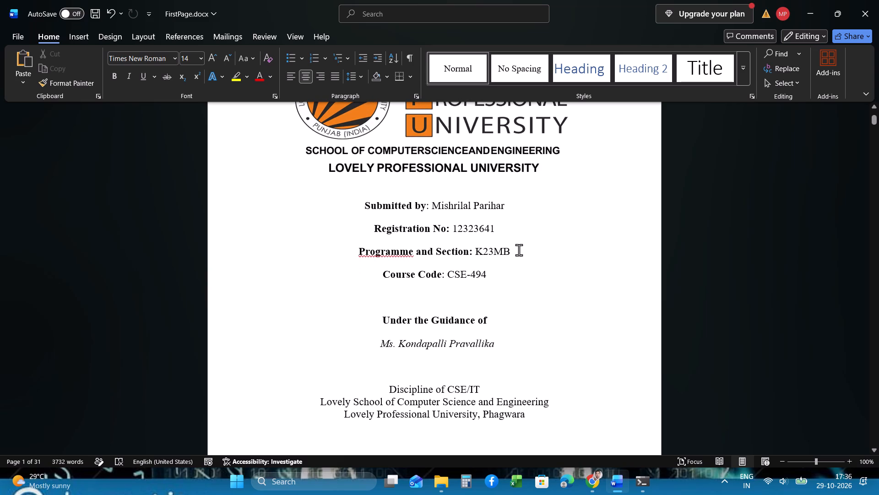
scroll(519, 250, "down", 2)
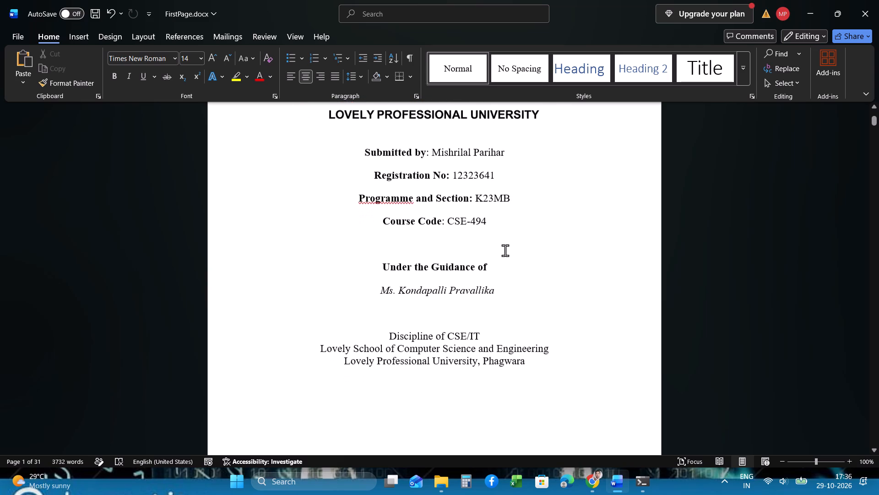
Examine the table of contents page, from the Abstract entry through to References.
scroll(505, 250, "down", 3)
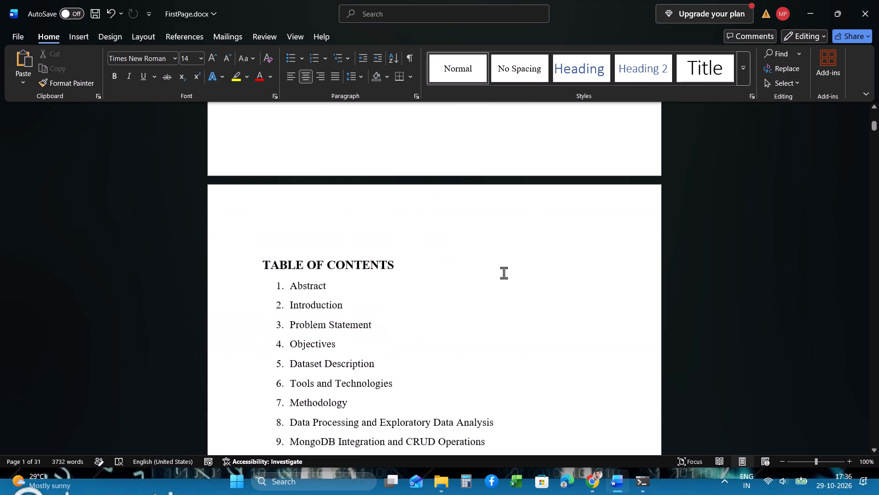
scroll(504, 273, "down", 3)
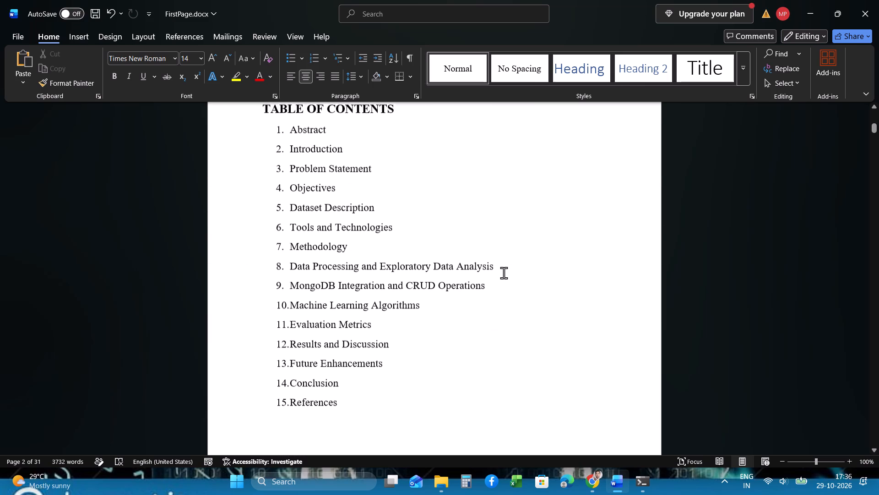
scroll(504, 273, "down", 2)
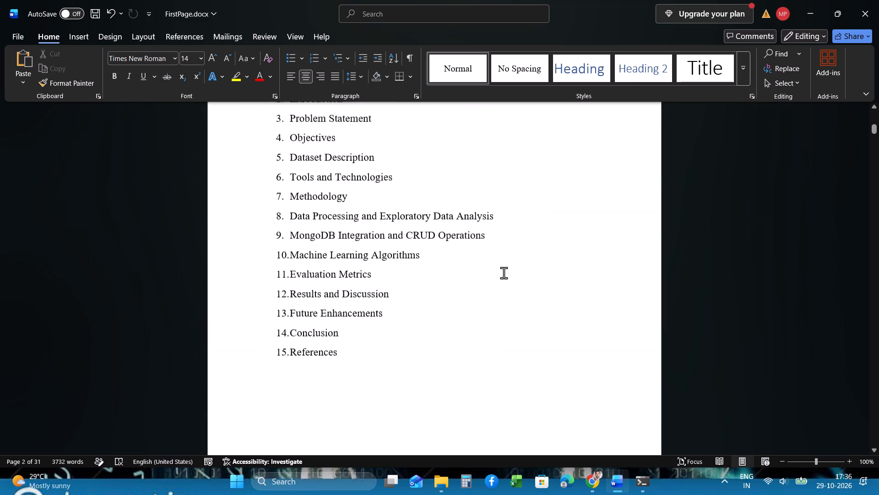
scroll(504, 273, "down", 4)
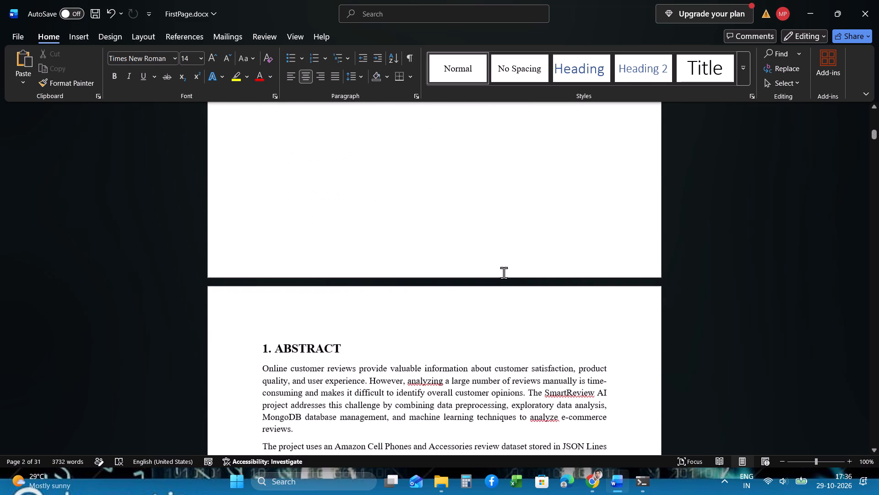
Review the pages from the Abstract and Introduction through to the numbered list of Objectives.
scroll(504, 273, "down", 5)
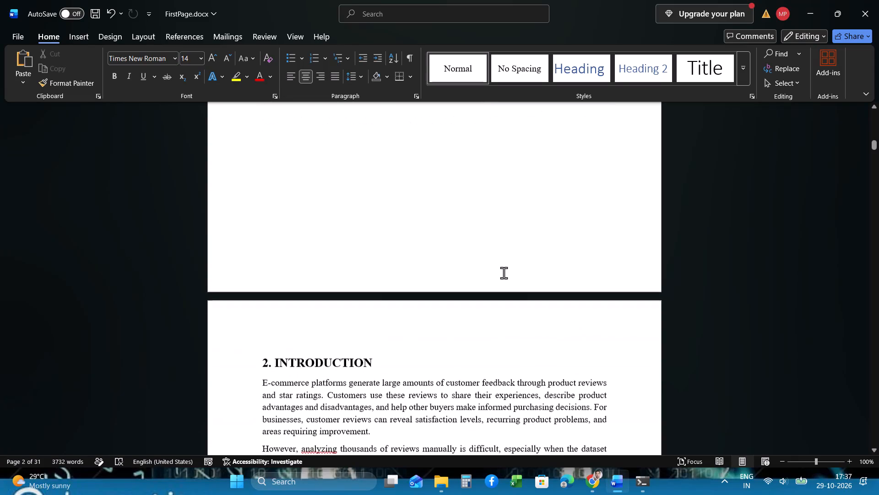
scroll(504, 273, "down", 4)
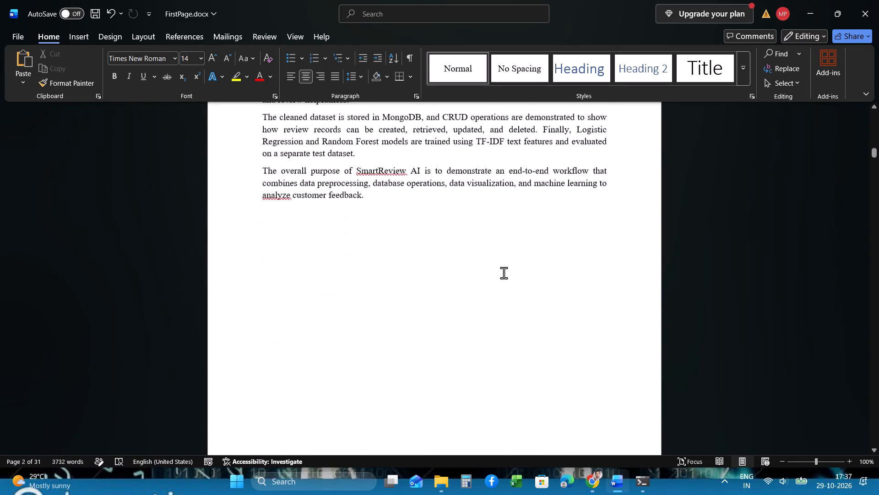
scroll(504, 273, "down", 3)
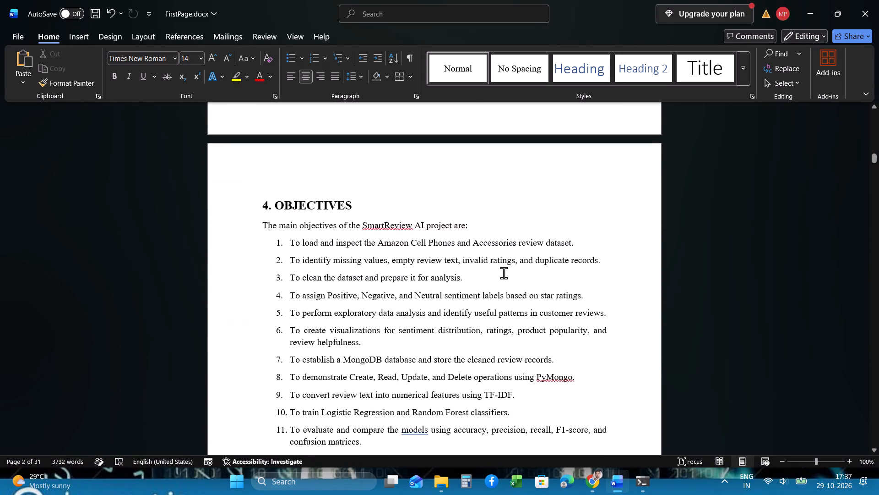
scroll(504, 273, "down", 2)
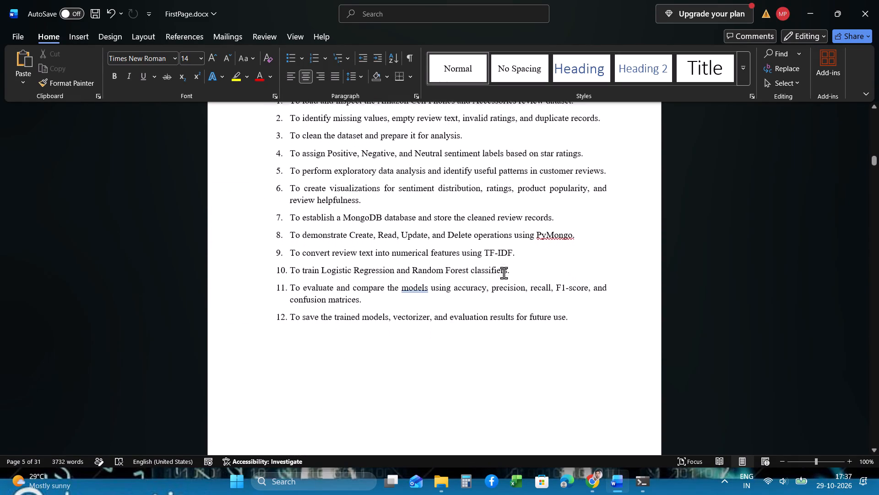
Review section 5, Dataset Description, including its source details and the statistics and attributes tables.
scroll(504, 273, "down", 3)
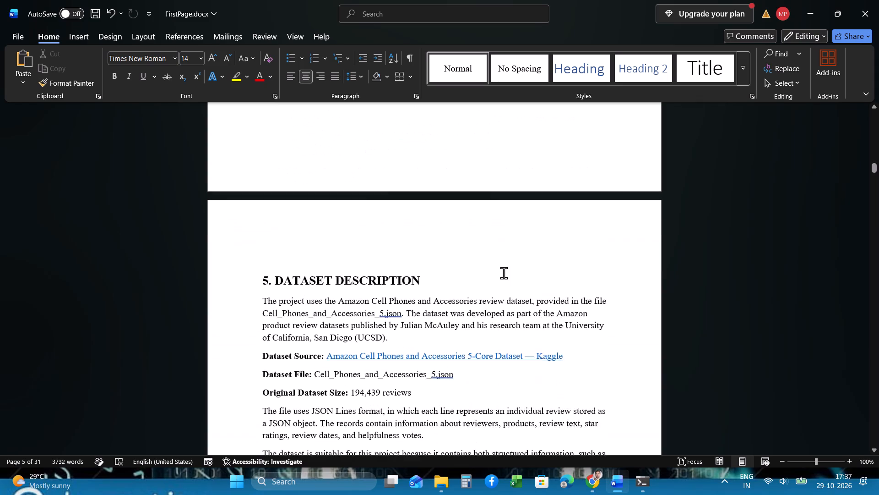
scroll(504, 273, "down", 2)
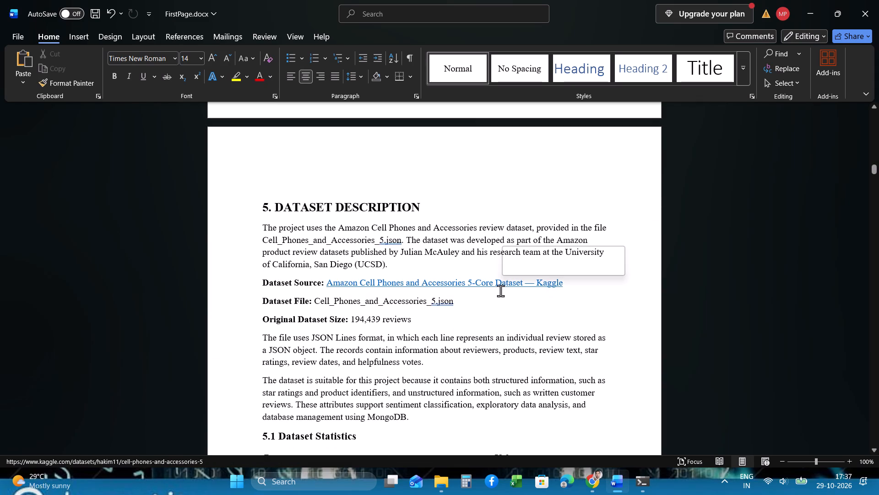
scroll(498, 309, "down", 2)
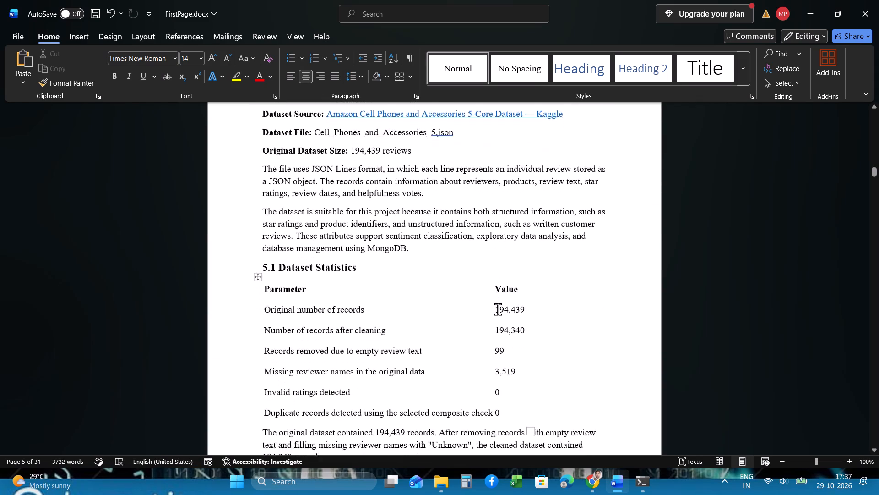
scroll(498, 309, "down", 6)
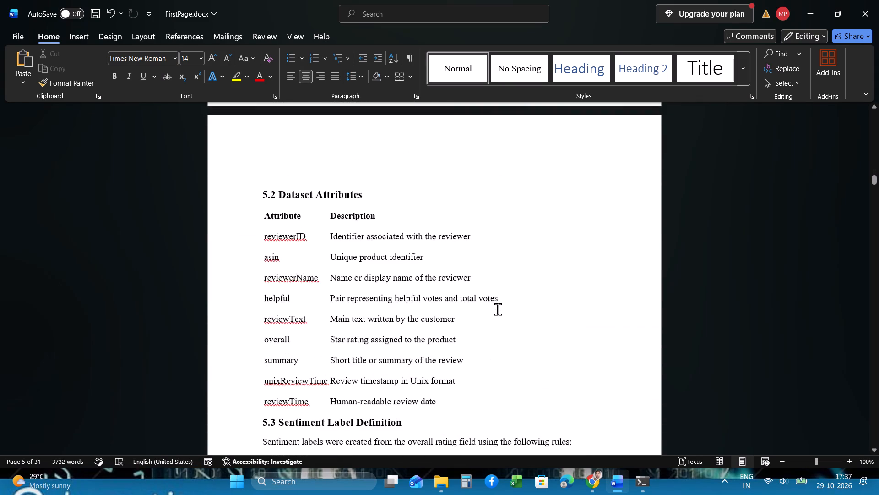
scroll(498, 309, "down", 6)
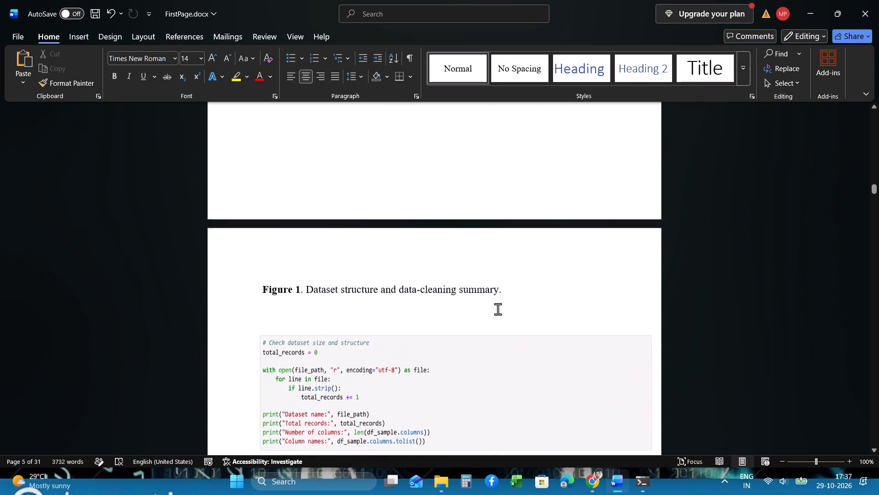
Check the layout of the Figure 1 dataset structure code and output picture on its page.
scroll(498, 309, "down", 4)
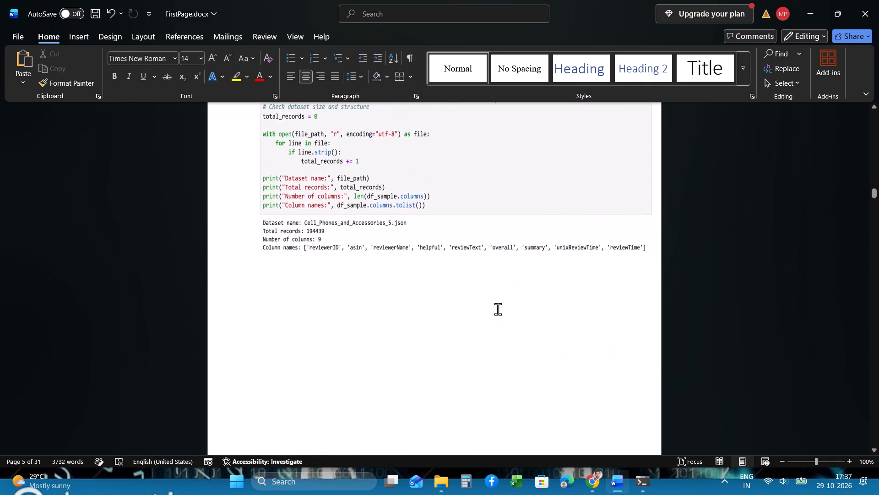
scroll(498, 309, "down", 3)
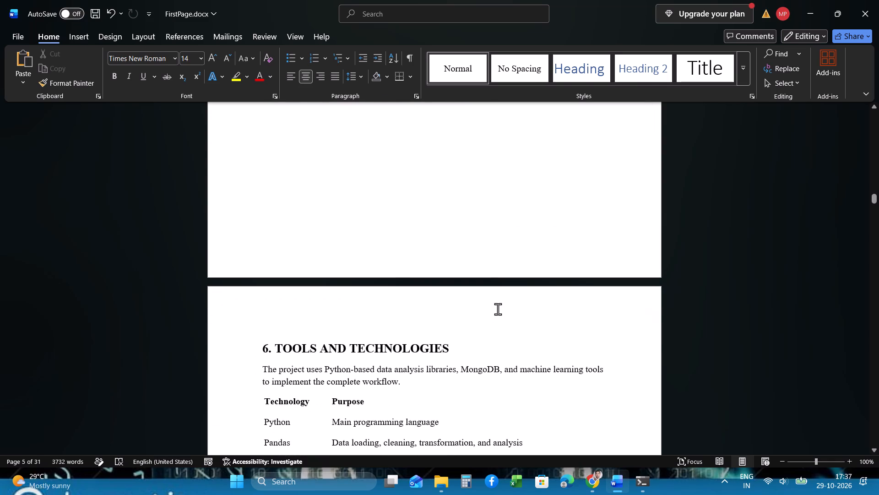
scroll(498, 309, "up", 1)
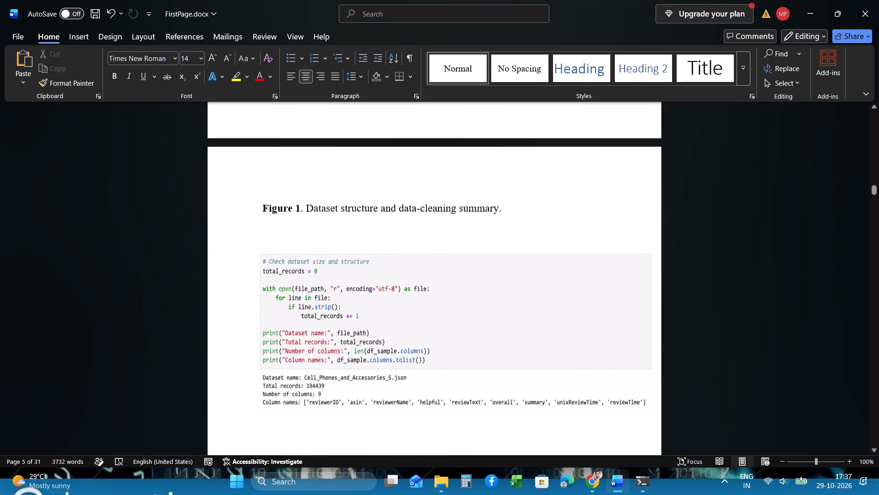
scroll(498, 309, "up", 1)
scroll(447, 251, "down", 3)
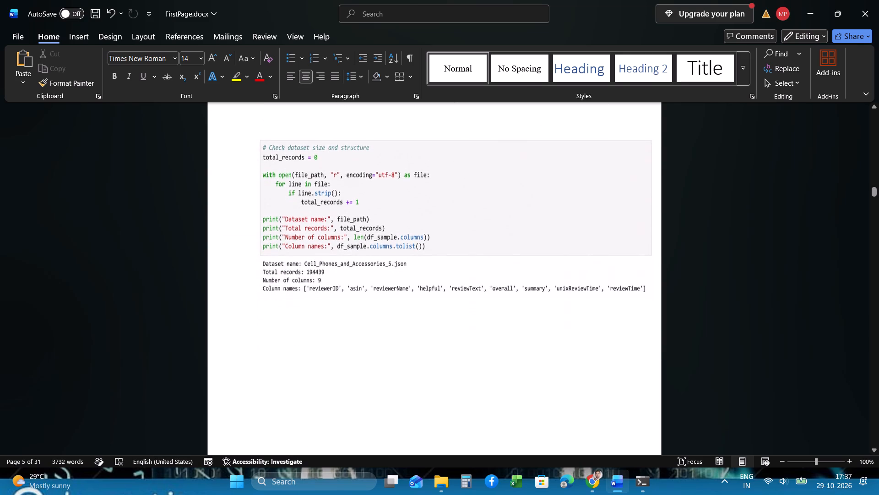
Review section 6, Tools and Technologies, and the Methodology subsections from 7.1 to 7.9.
scroll(447, 251, "down", 4)
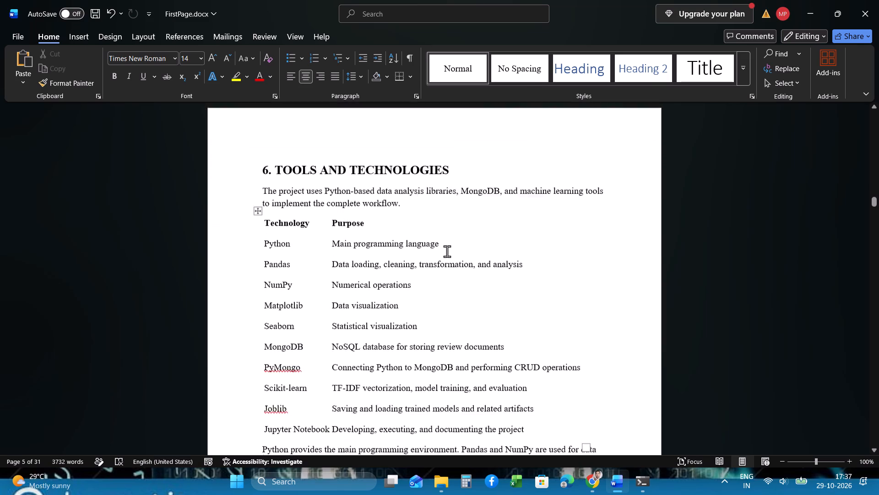
scroll(447, 251, "down", 5)
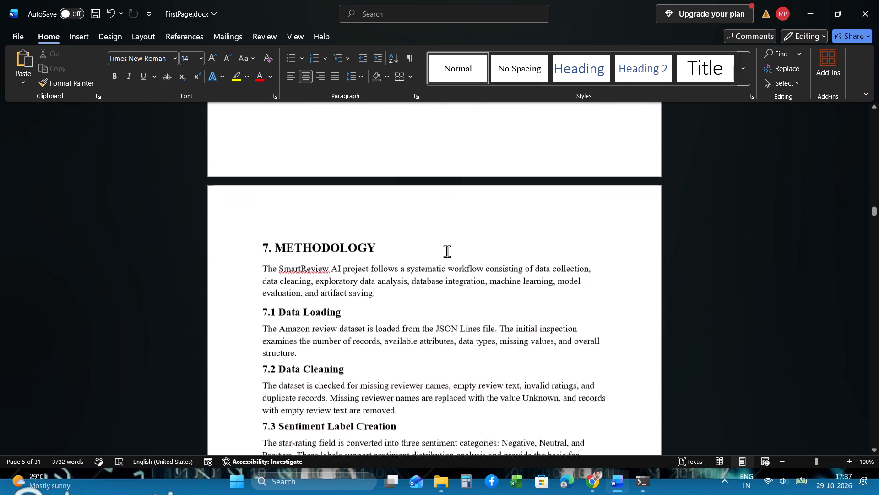
scroll(447, 251, "down", 4)
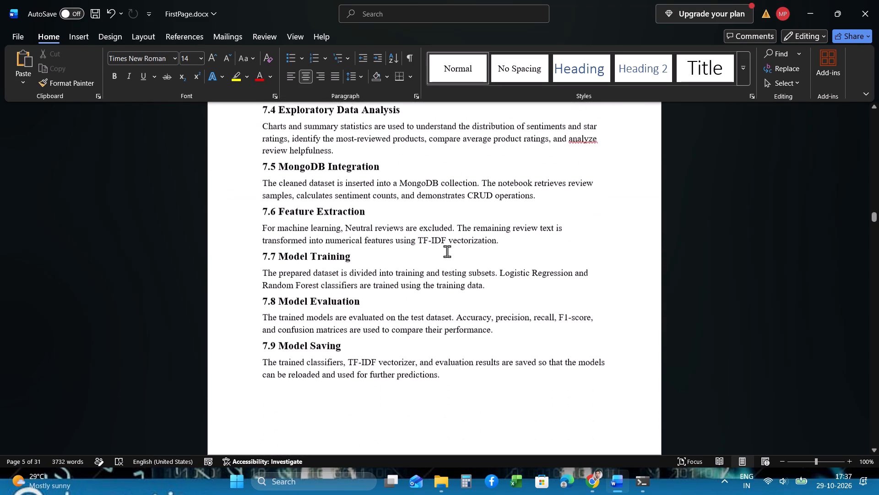
Review sections 8.1 to 8.3, including the sentiment table and the Figure 3 sentiment distribution picture.
scroll(447, 251, "down", 4)
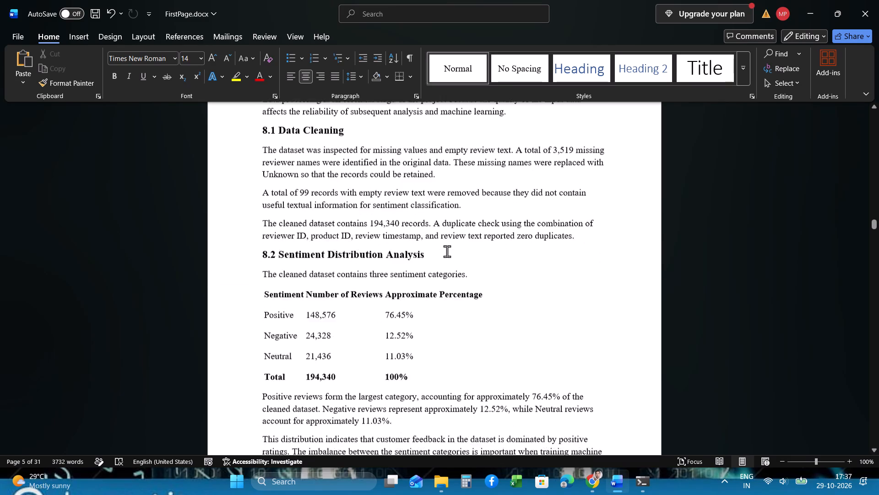
scroll(447, 251, "down", 4)
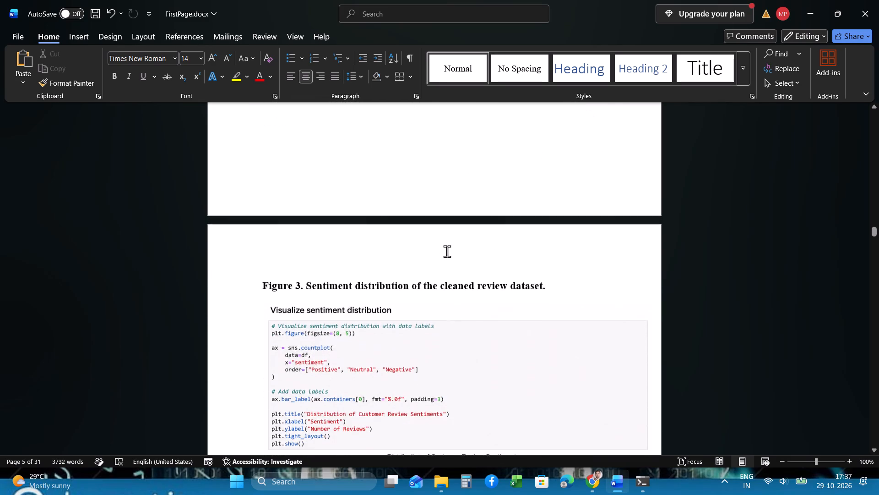
scroll(447, 251, "down", 4)
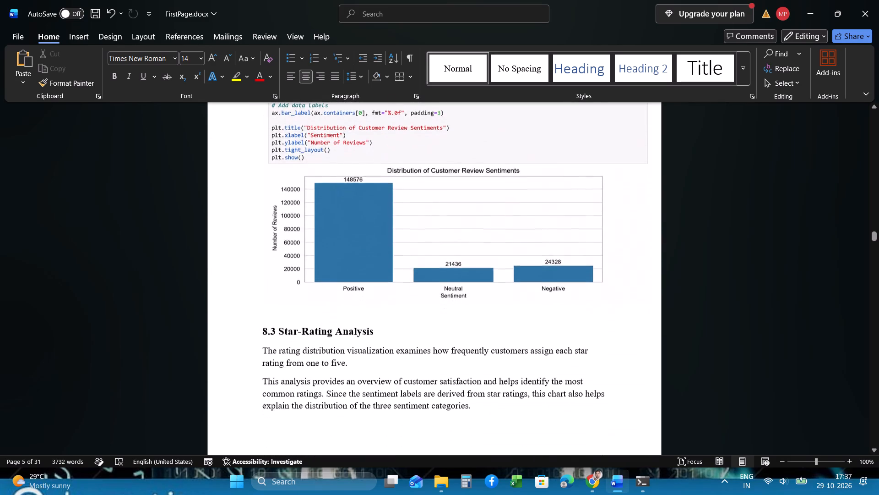
Check the layout of the Figure 4 star-rating code and chart picture and the top-products text below it.
scroll(447, 251, "down", 4)
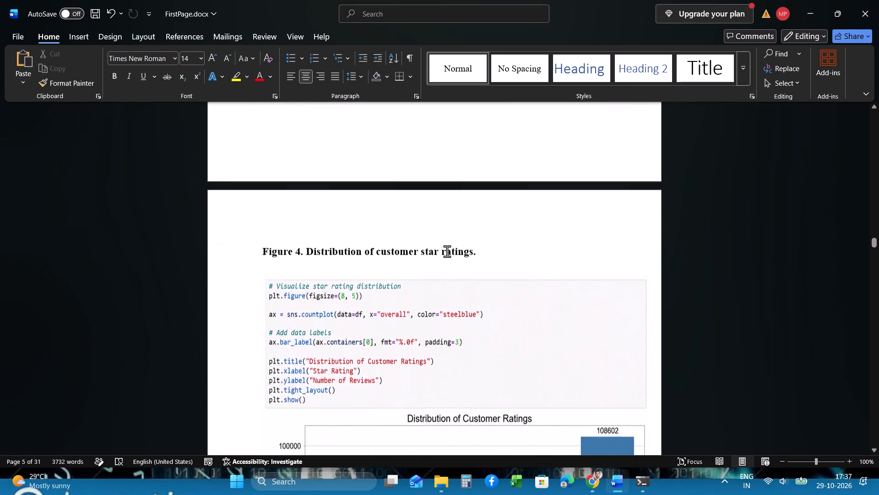
scroll(447, 251, "down", 3)
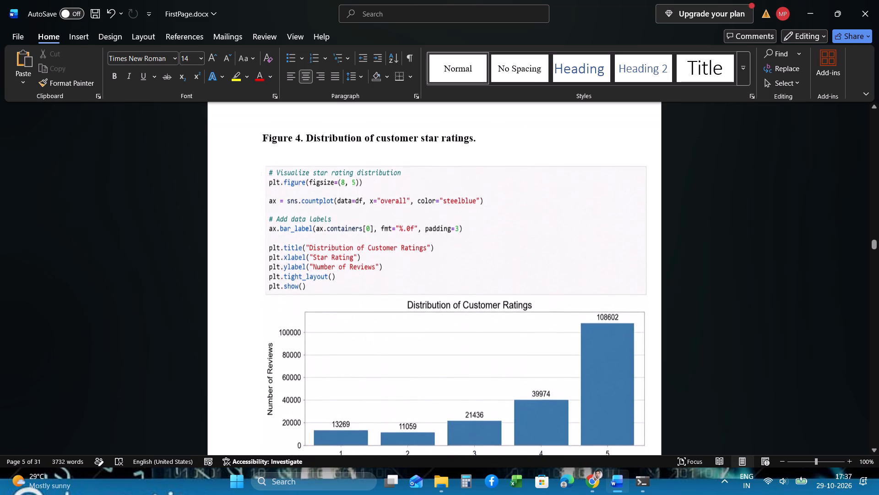
scroll(447, 251, "down", 1)
scroll(447, 251, "up", 2)
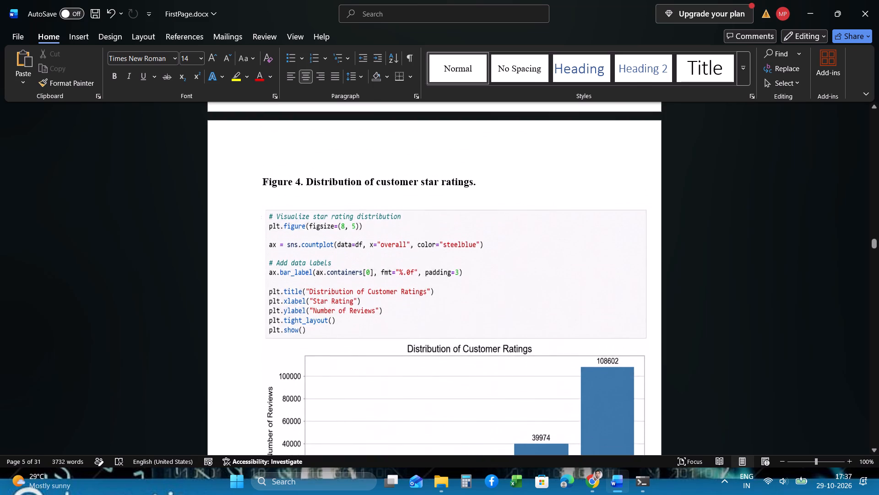
scroll(447, 251, "up", 1)
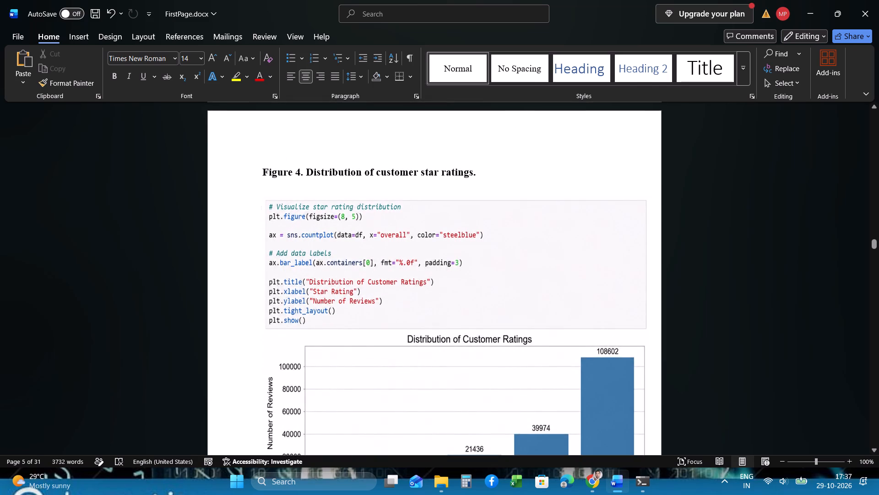
scroll(447, 251, "down", 2)
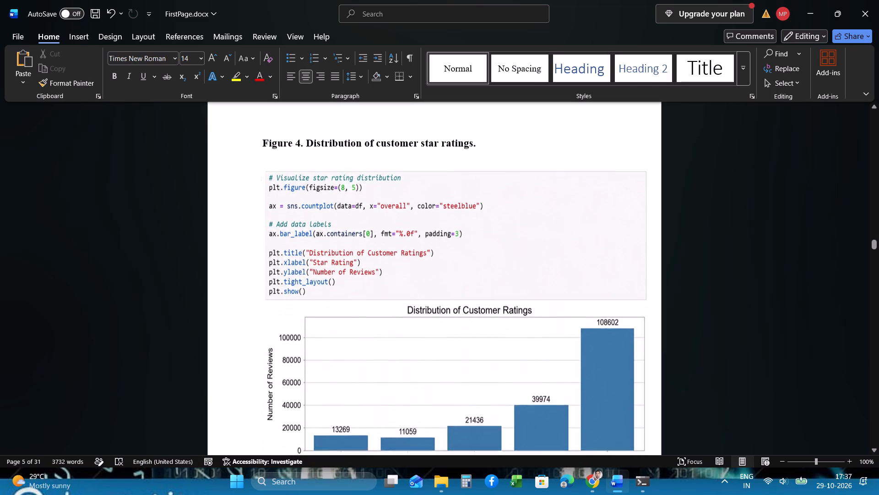
scroll(447, 251, "down", 4)
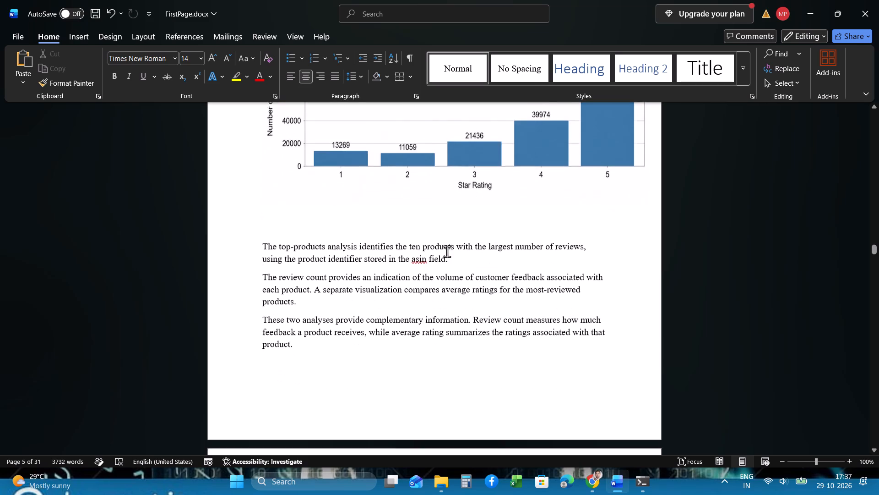
Check the page layout of the Figure 5, Figure 6 and Figure 7 code and chart pictures.
scroll(447, 251, "down", 5)
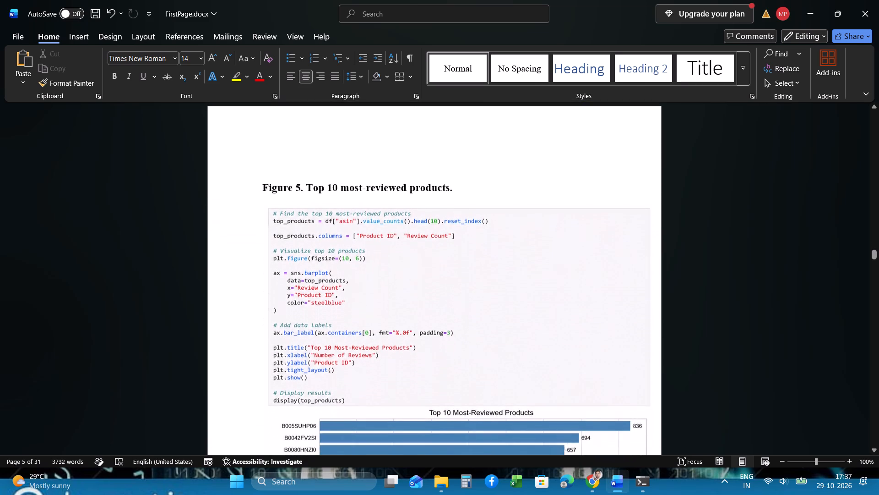
scroll(447, 251, "down", 3)
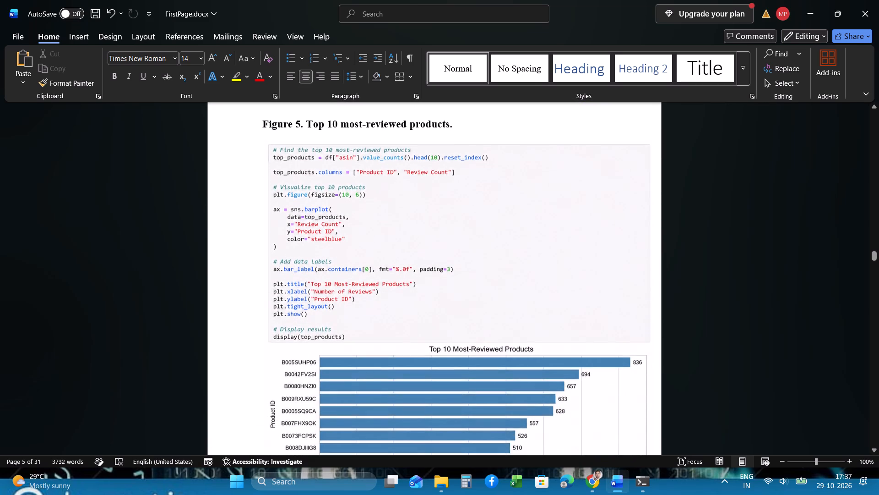
scroll(447, 251, "down", 4)
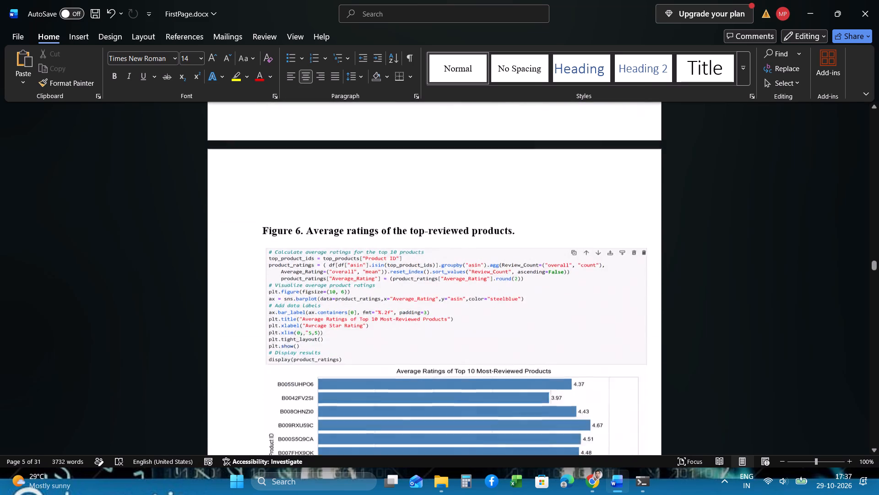
scroll(447, 251, "down", 5)
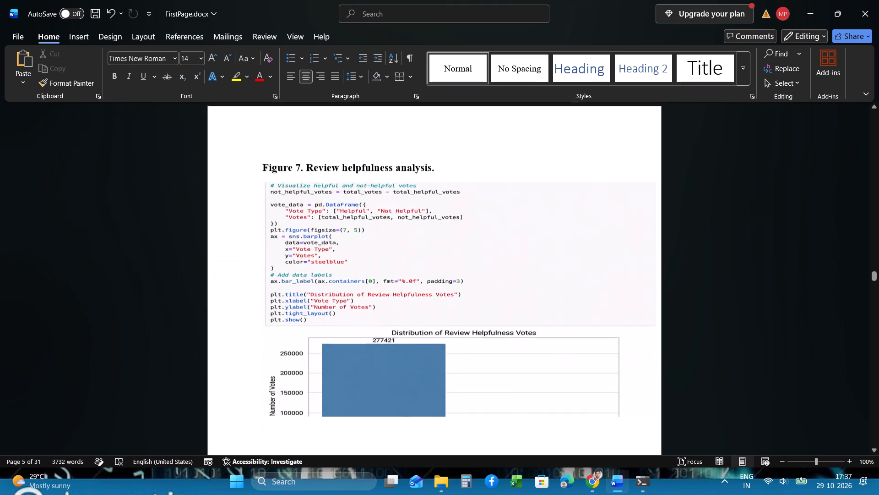
Review the section 9 MongoDB integration text and the 9.1 connection-check code picture.
scroll(447, 251, "down", 4)
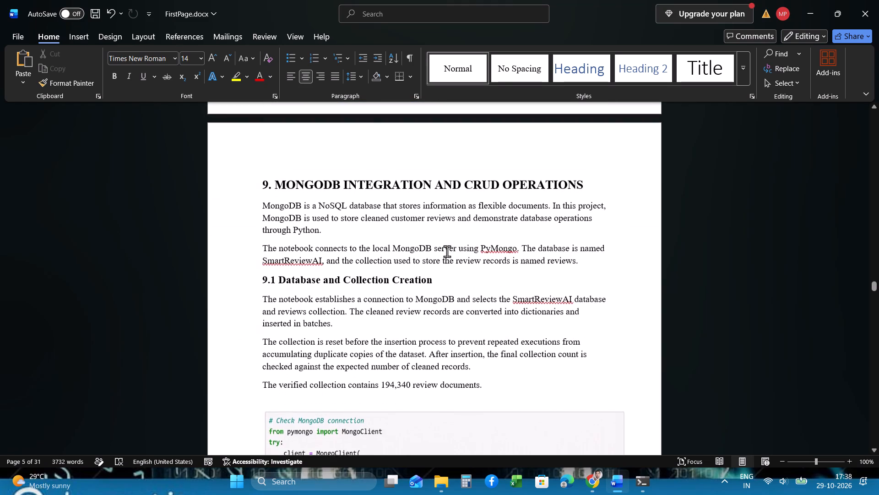
scroll(447, 251, "down", 2)
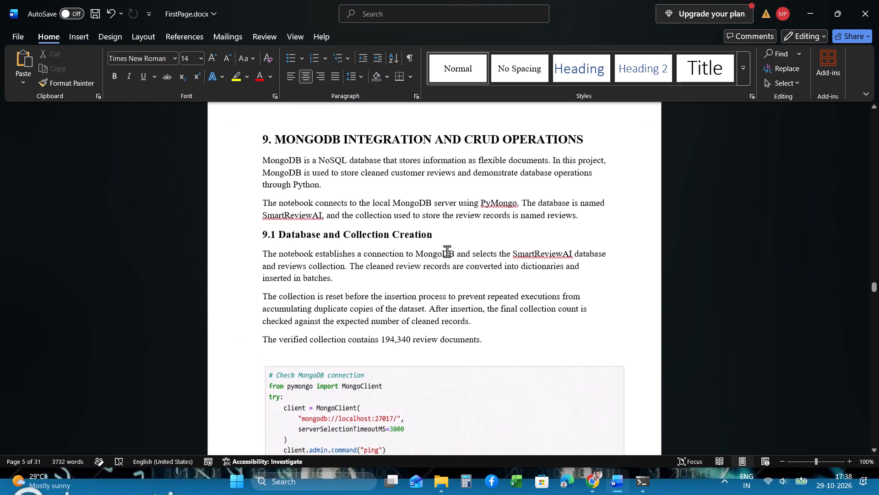
scroll(447, 251, "down", 4)
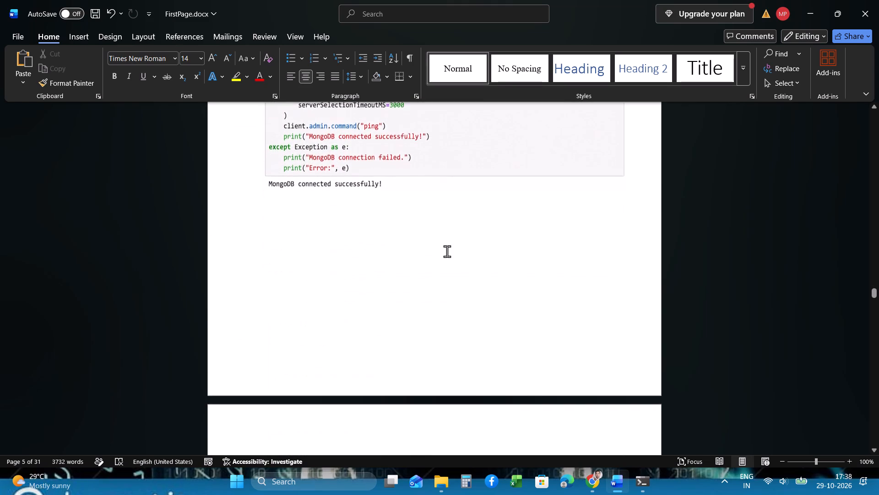
scroll(447, 251, "down", 1)
Move the 'Create MongoDB and collection' code picture up to the previous page, directly below the MongoDB connection output and aligned with it.
scroll(447, 251, "up", 3)
scroll(447, 251, "down", 1)
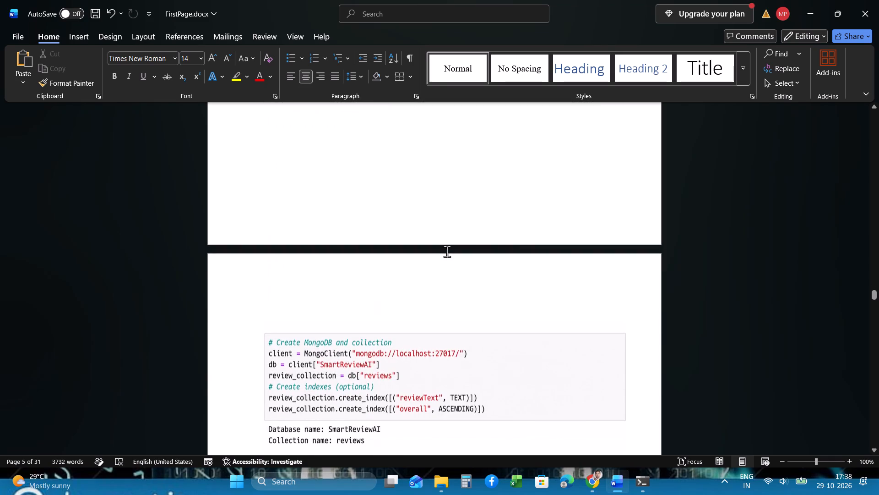
scroll(447, 251, "down", 1)
scroll(447, 251, "up", 1)
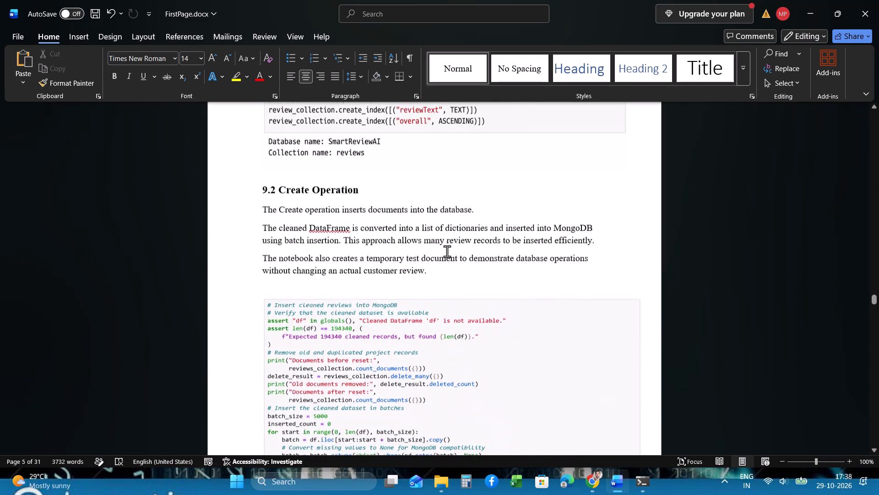
scroll(447, 251, "up", 2)
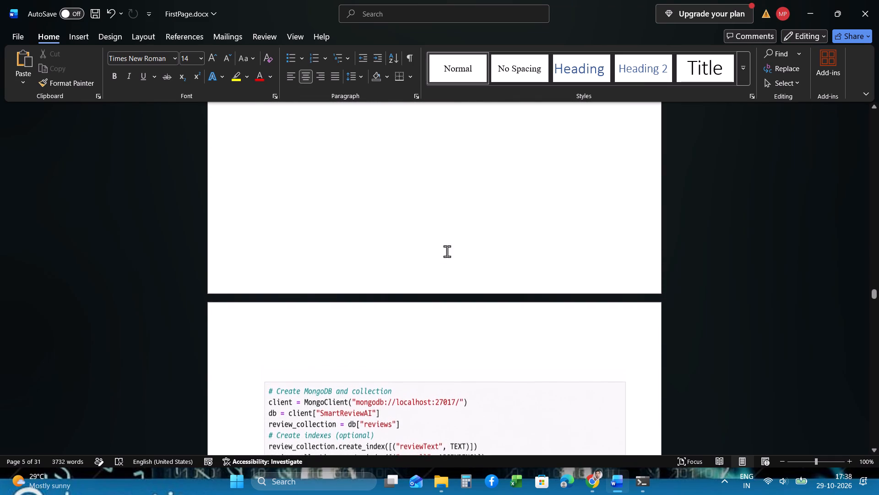
left_click_drag(421, 347, 433, 229)
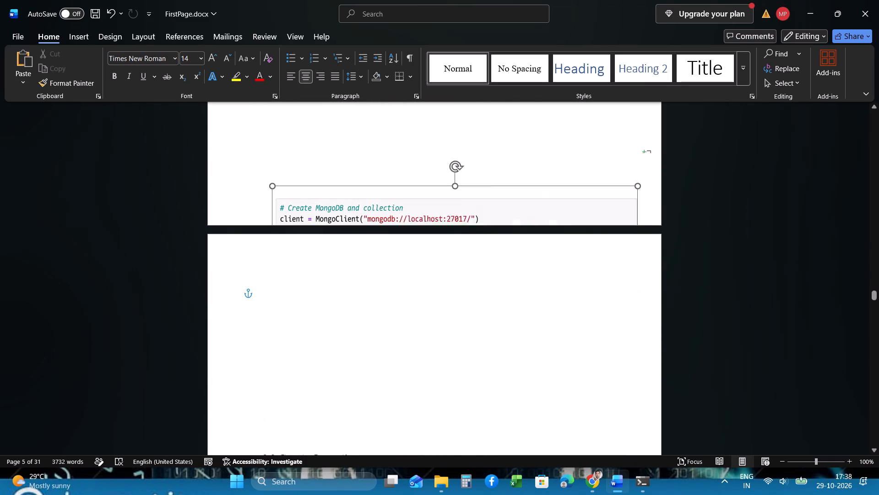
left_click_drag(433, 229, 433, 189)
scroll(433, 189, "up", 2)
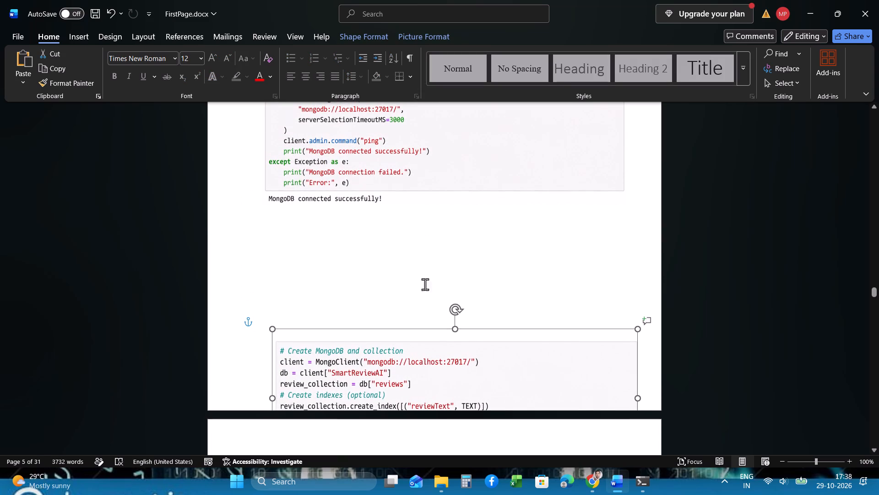
left_click_drag(420, 362, 420, 257)
left_click_drag(415, 275, 406, 275)
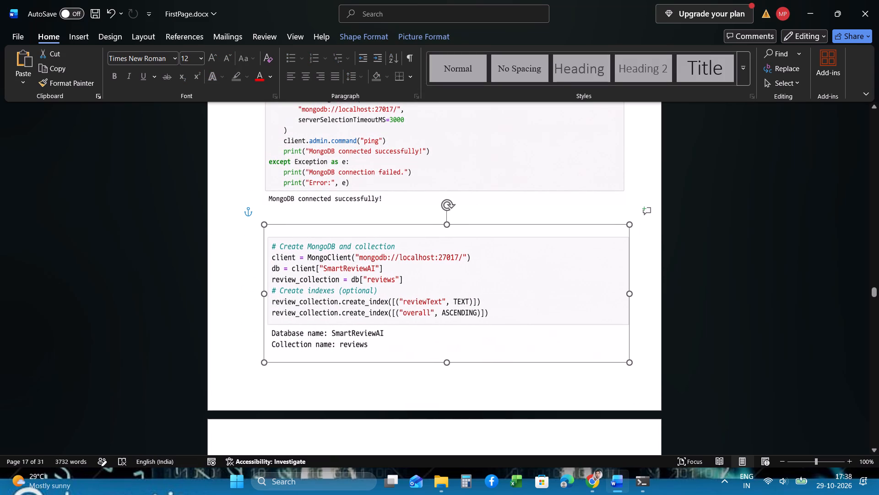
left_click_drag(406, 275, 407, 274)
Delete the empty lines above the 9.2 Create Operation heading to close the blank space there.
scroll(407, 274, "down", 1)
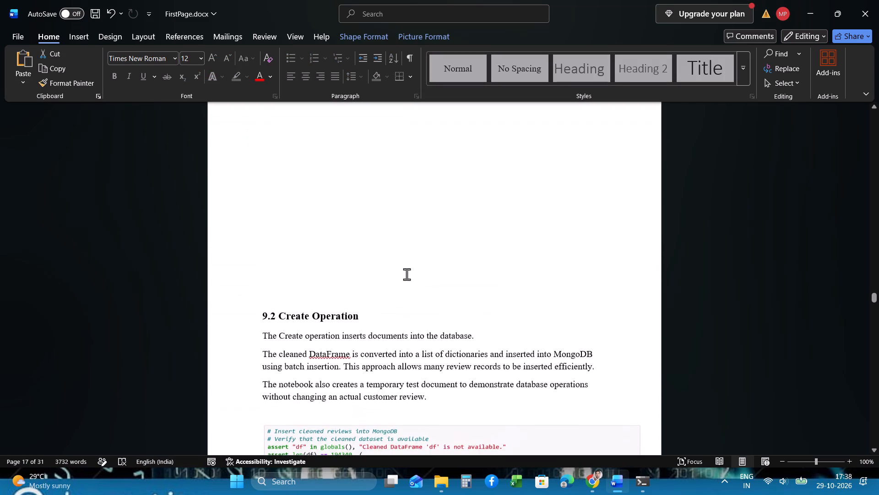
scroll(407, 274, "down", 1)
left_click(348, 276)
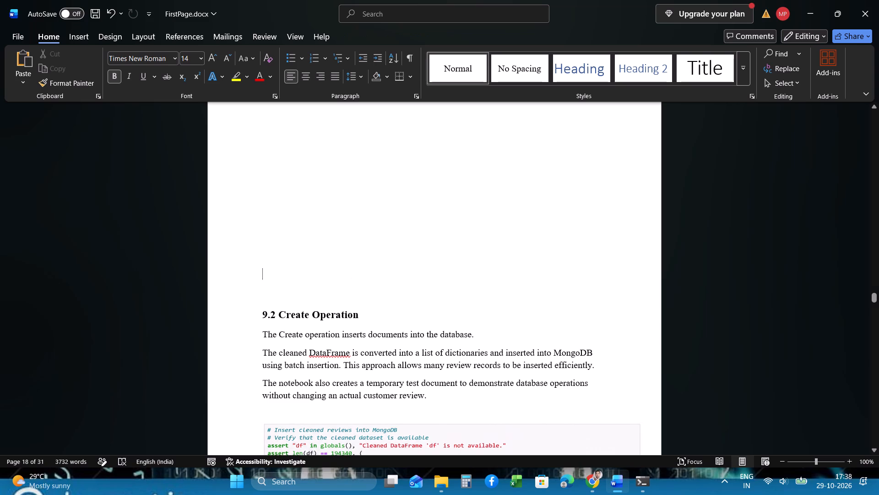
key("BackSpace")
key("BackSpace")
key("BackSpace")
key("BackSpace")
key("BackSpace")
key("BackSpace")
key("BackSpace")
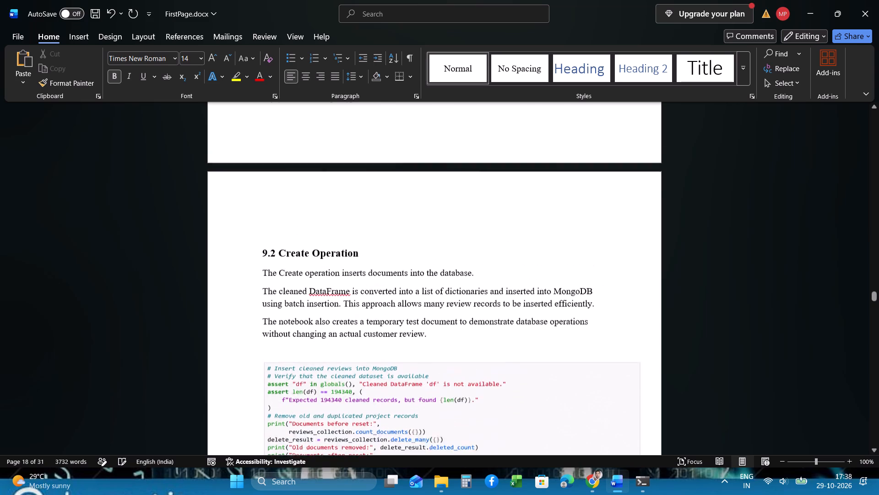
left_click(316, 247)
key("BackSpace")
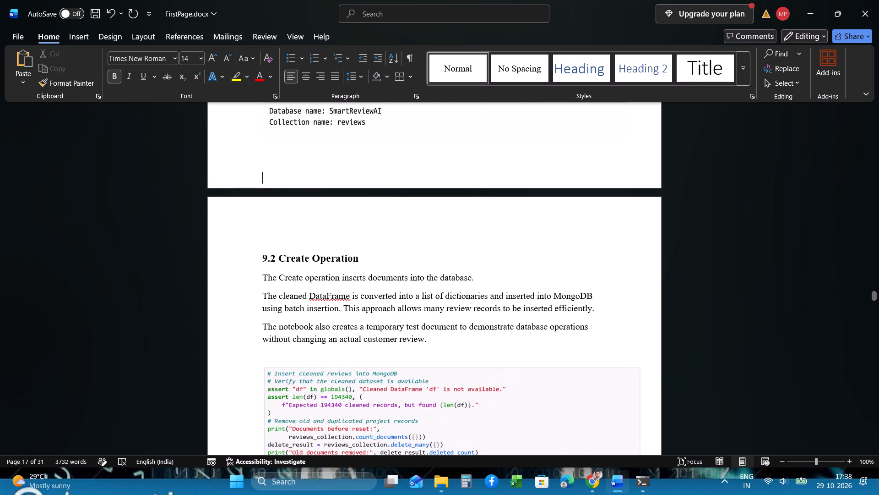
Move the 'Read sample reviews from MongoDB' code picture slightly down, away from the paragraph above it.
scroll(321, 286, "down", 2)
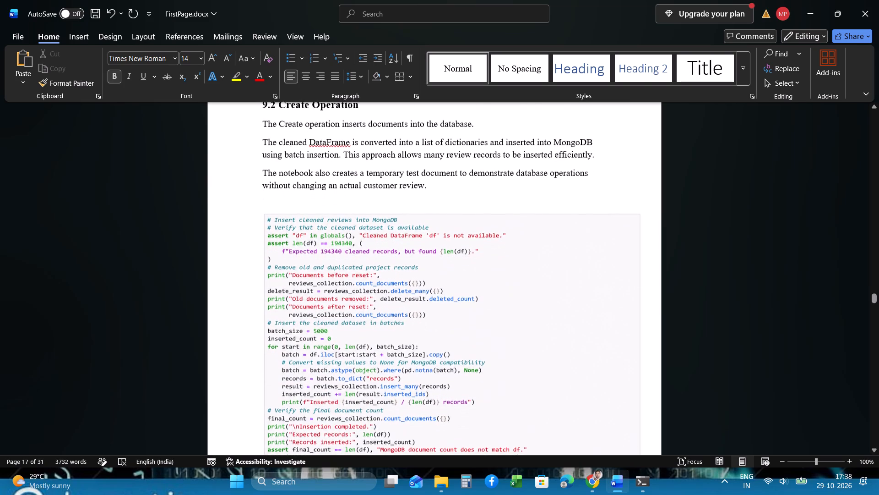
scroll(321, 286, "down", 3)
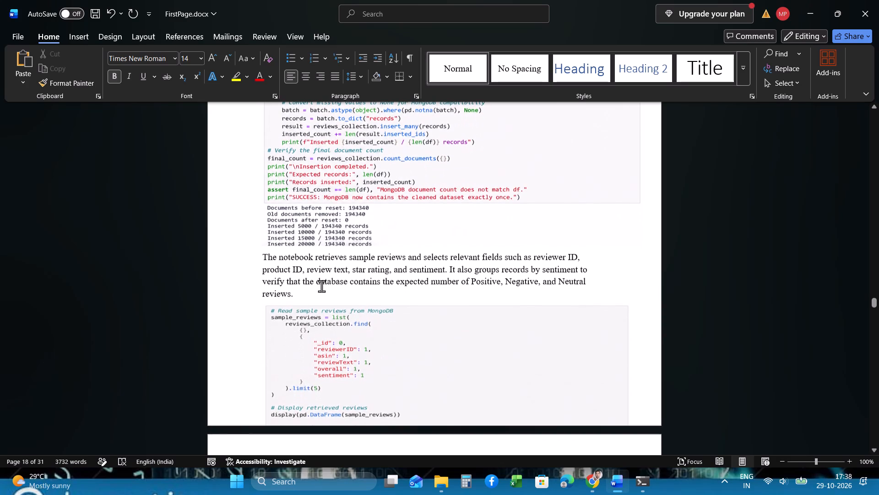
left_click_drag(327, 324, 327, 332)
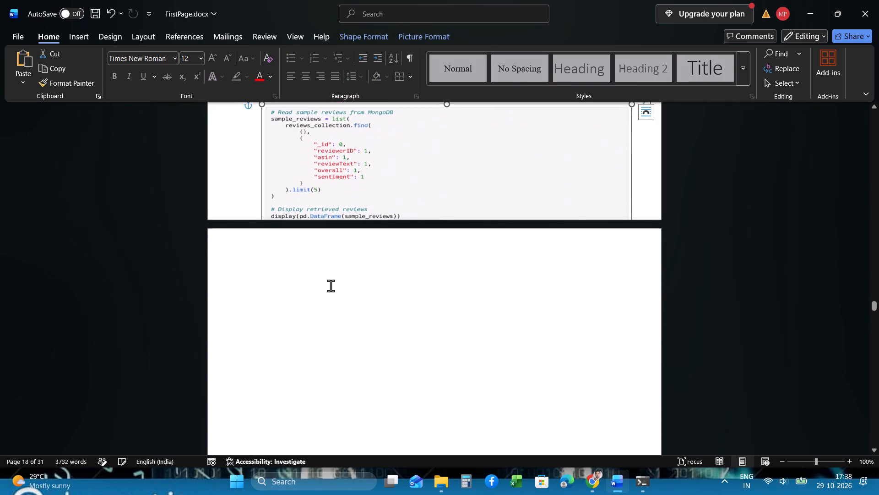
Reduce the height of the 'Insert cleaned reviews into MongoDB' picture from its bottom edge so it clears the 9.3 heading.
scroll(330, 283, "up", 2)
left_click(335, 234)
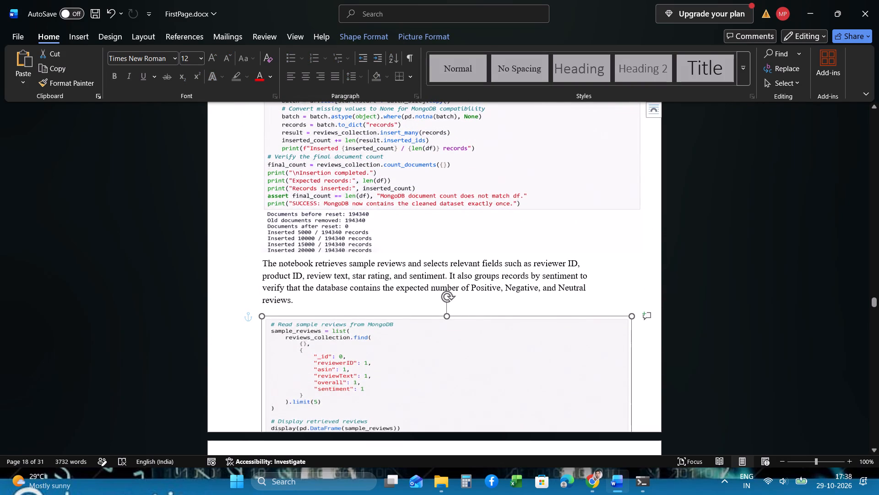
scroll(335, 234, "up", 1)
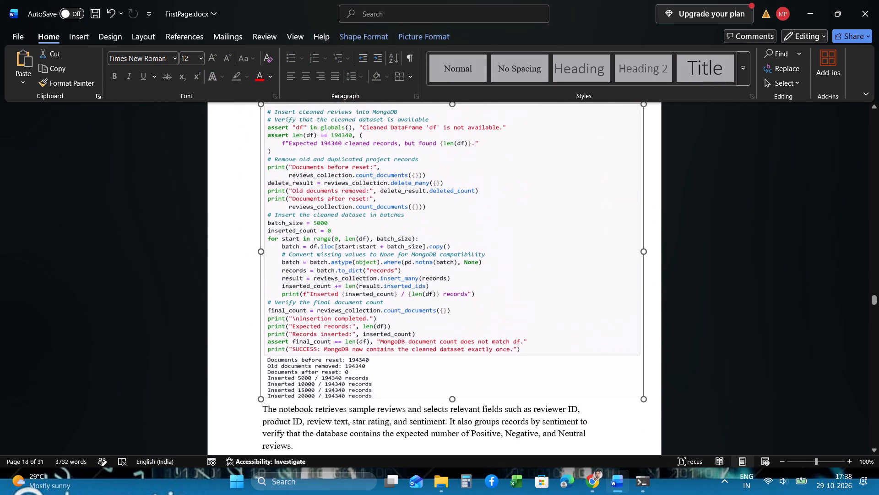
scroll(335, 234, "up", 1)
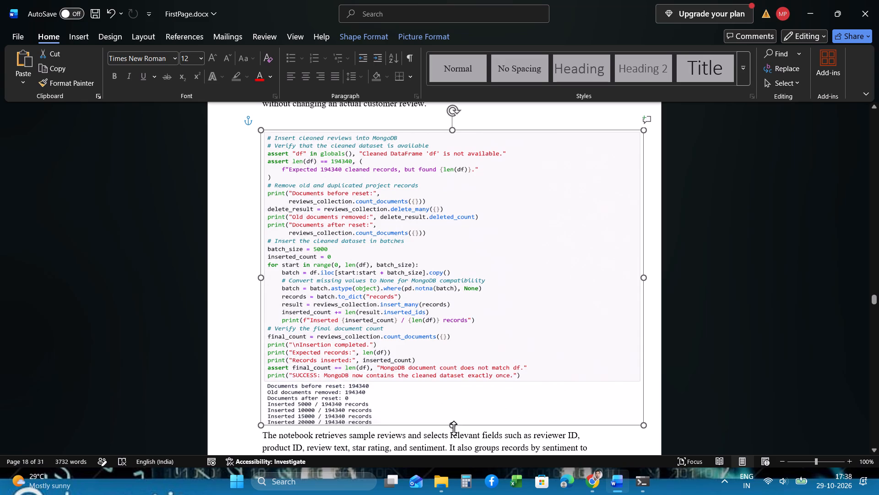
left_click_drag(454, 428, 435, 366)
scroll(435, 366, "down", 1)
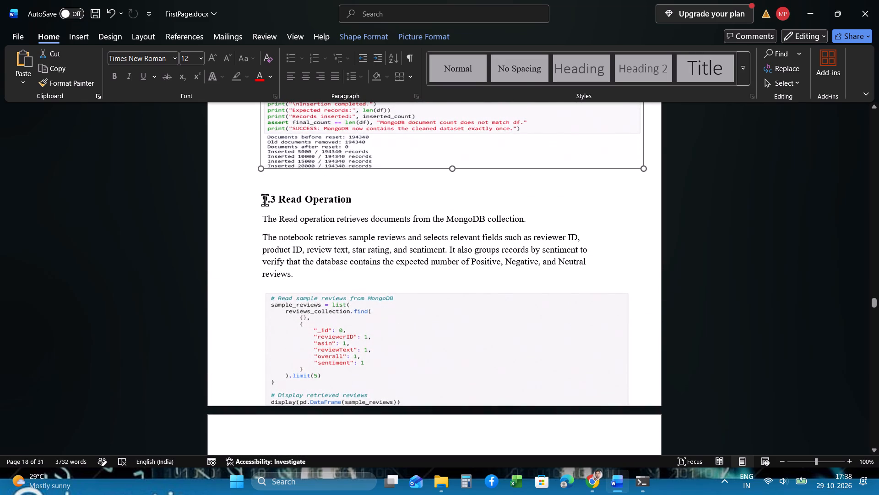
Insert eight blank lines before the 9.3 Read Operation heading to push that section onto the next page.
left_click(261, 196)
key("Return")
key("Return")
key("Return")
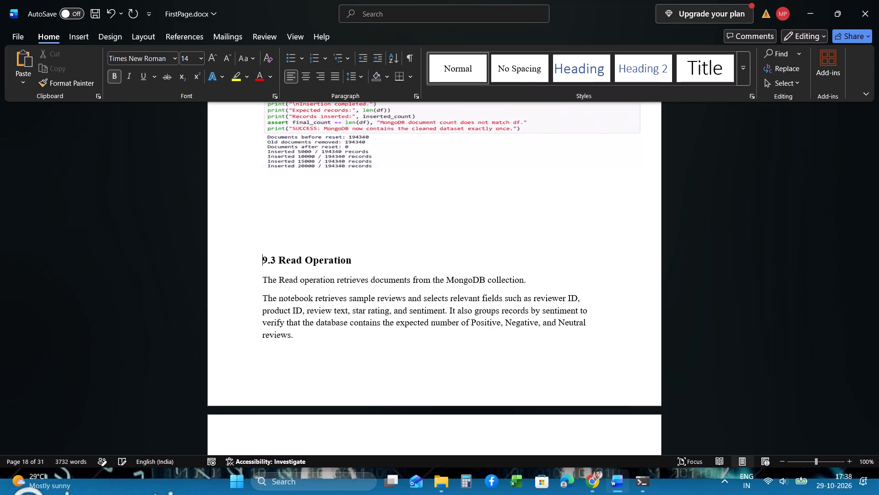
key("Return")
key("Return")
key("Return")
key("Return")
key("Return")
Resize the update-test code picture in 9.4 by lowering its top edge away from the text and extending its bottom edge down.
scroll(261, 196, "down", 5)
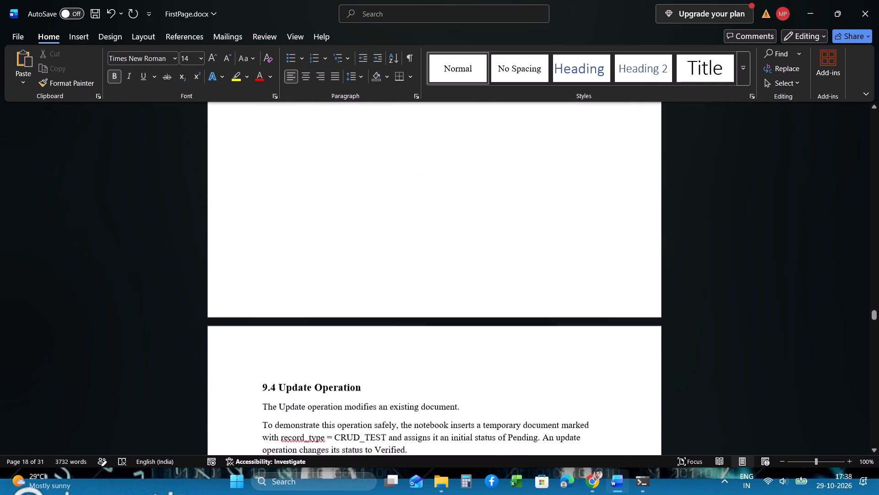
scroll(261, 196, "down", 1)
scroll(309, 228, "down", 2)
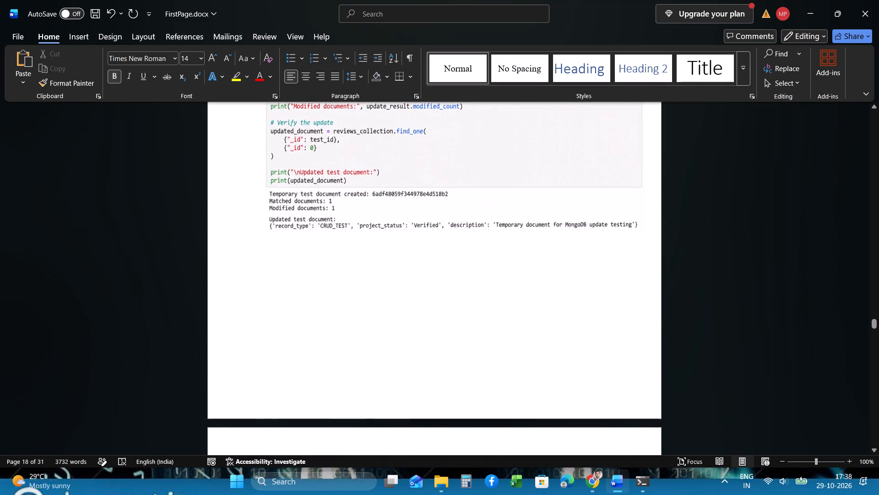
scroll(309, 228, "up", 3)
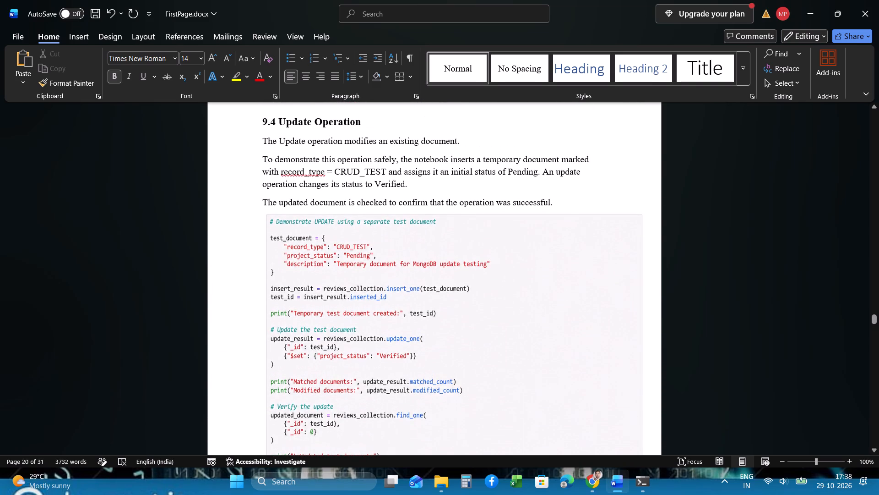
left_click(430, 222)
left_click_drag(456, 213, 454, 241)
scroll(454, 241, "down", 2)
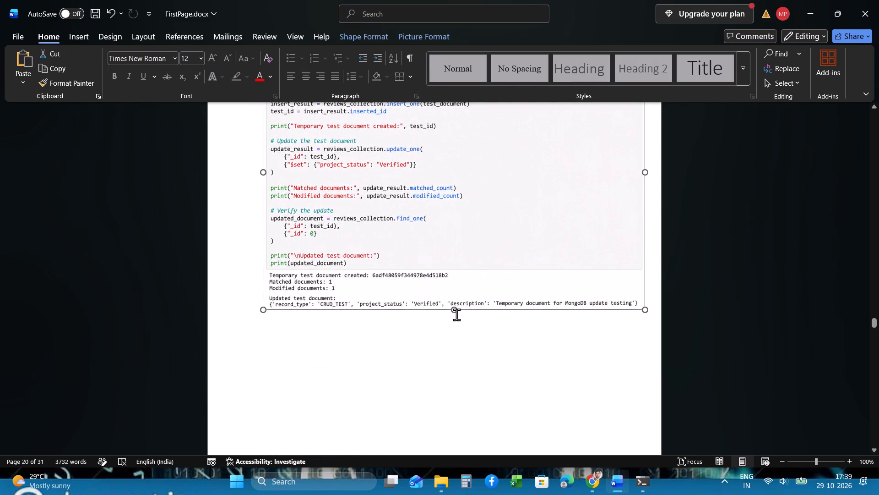
left_click_drag(456, 314, 456, 350)
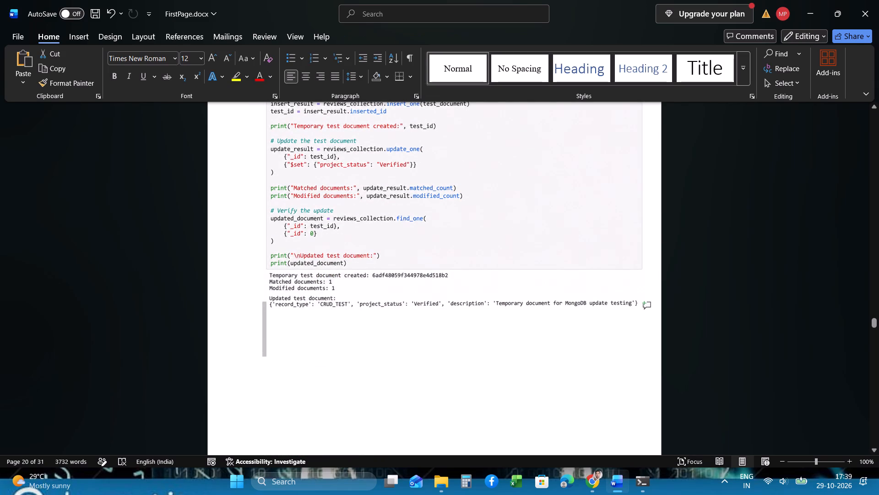
left_click(440, 247)
left_click_drag(455, 312, 456, 345)
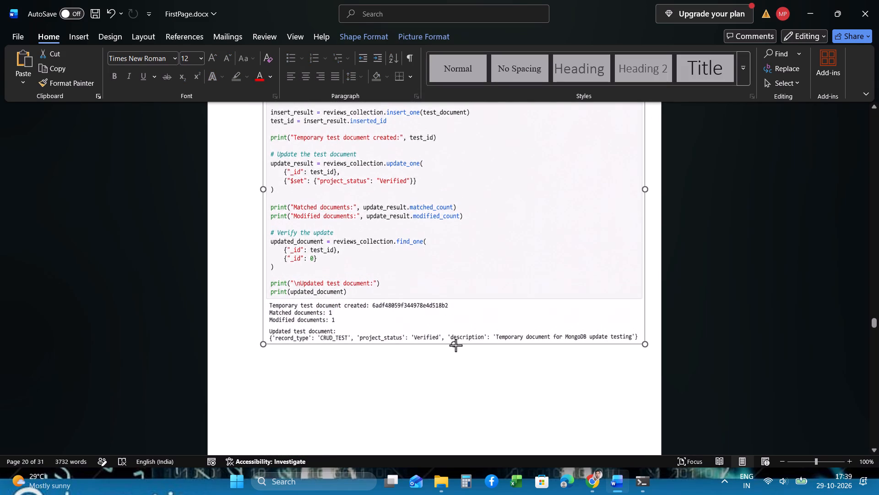
left_click_drag(456, 345, 457, 354)
Move the delete-test code picture in 9.5 Delete Operation slightly down from the paragraph above it.
scroll(457, 354, "down", 3)
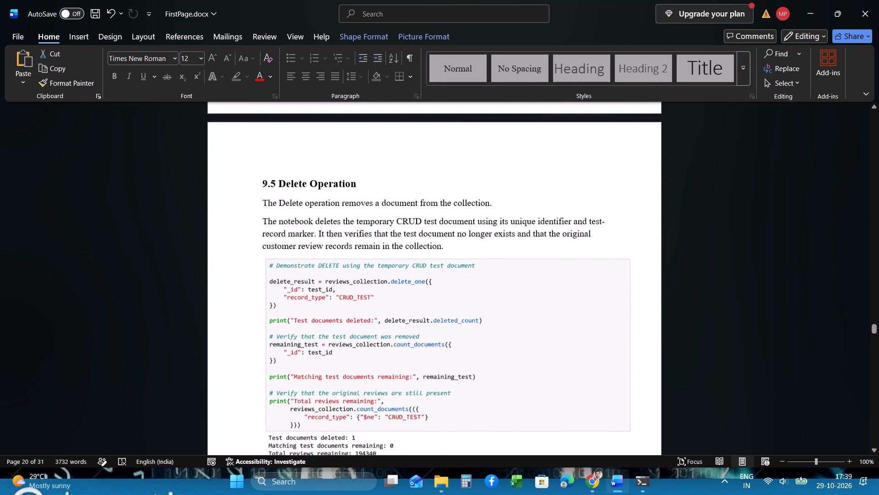
scroll(457, 354, "down", 2)
left_click_drag(431, 269, 430, 280)
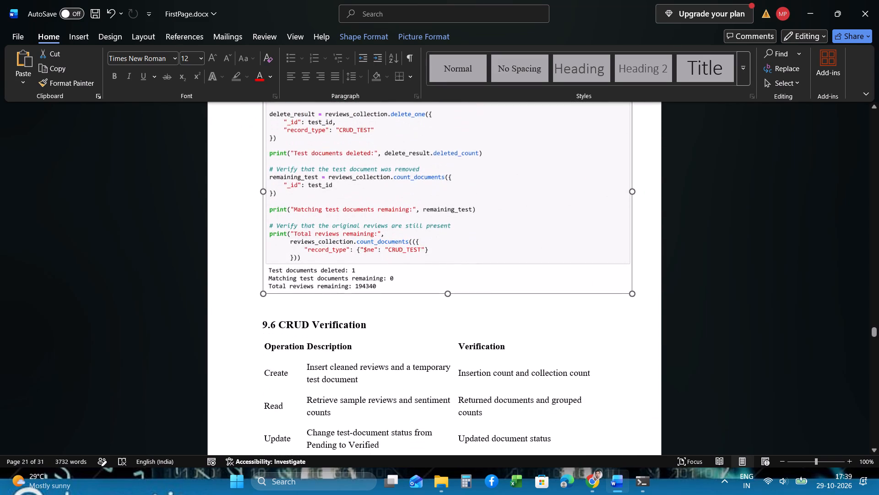
Move the Logistic Regression training code and output picture in section 11.1 down, away from its heading.
scroll(430, 280, "down", 2)
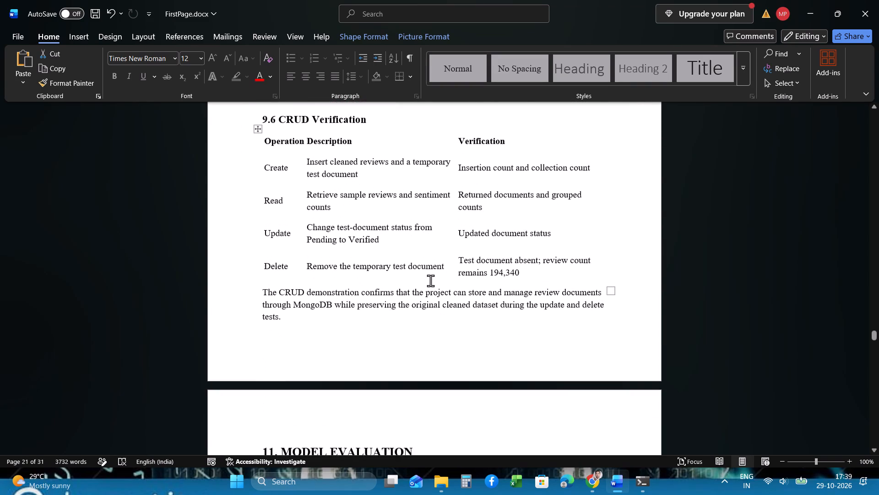
scroll(430, 280, "down", 3)
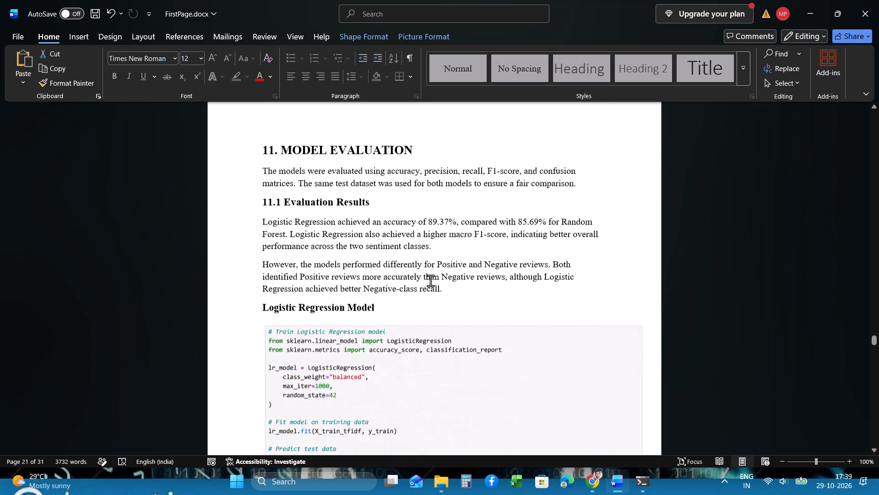
scroll(430, 280, "down", 2)
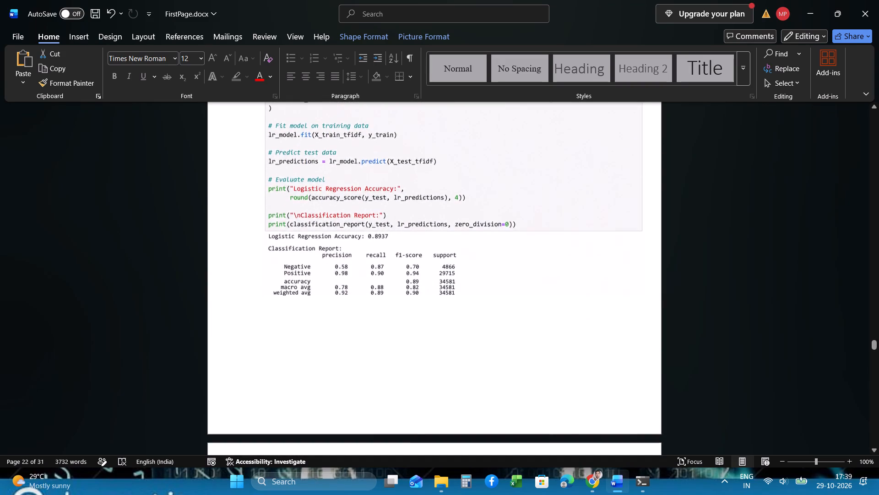
left_click_drag(422, 247, 422, 275)
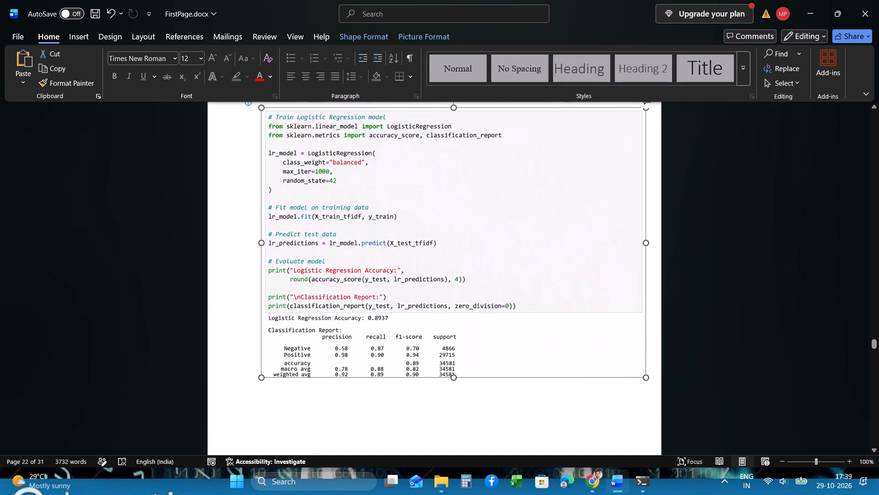
left_click_drag(422, 275, 422, 277)
Add a blank line above the Logistic Regression Model heading and leave just one blank line between the heading and its code picture.
scroll(422, 277, "up", 1)
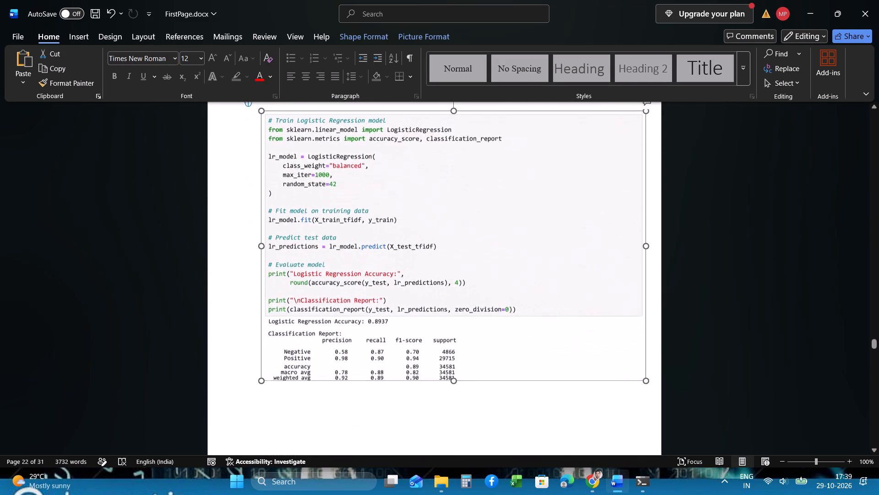
scroll(422, 277, "up", 1)
left_click(456, 153)
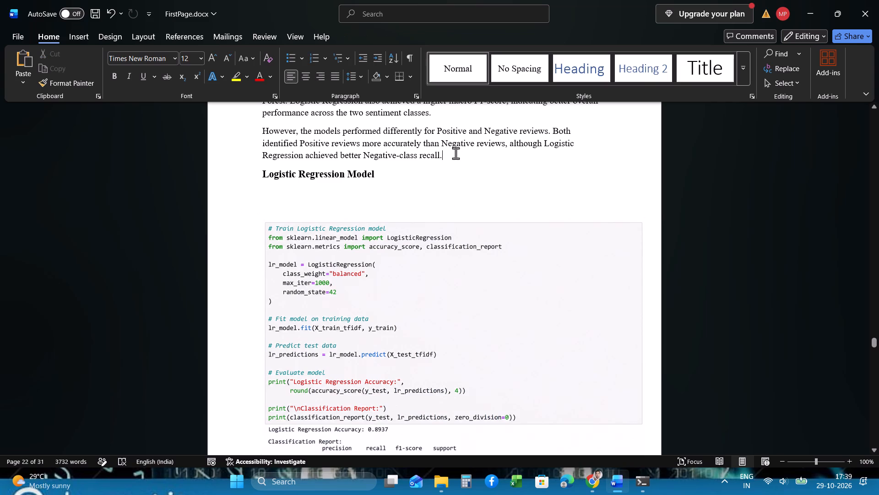
key("Return")
left_click(401, 214)
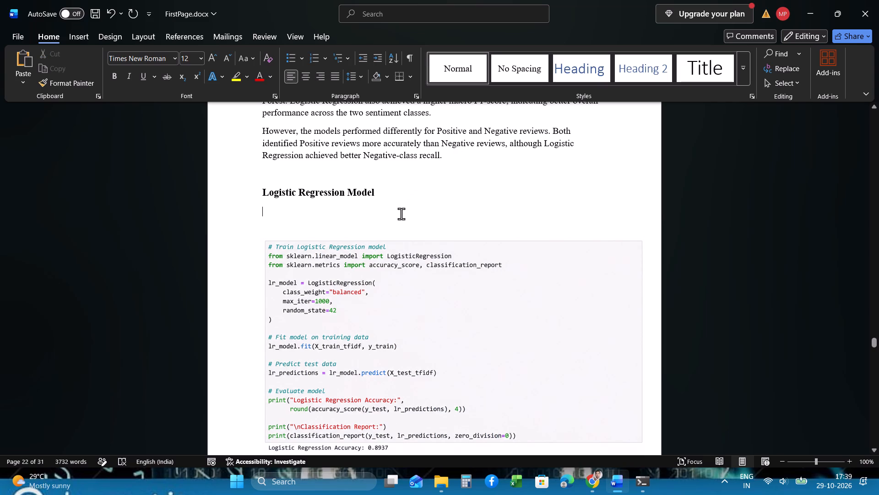
key("BackSpace")
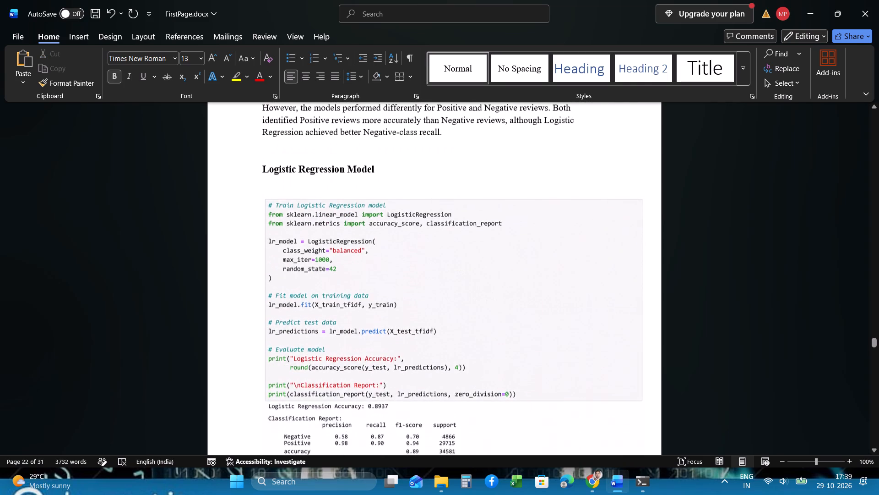
left_click(340, 181)
left_click(342, 189)
key("BackSpace")
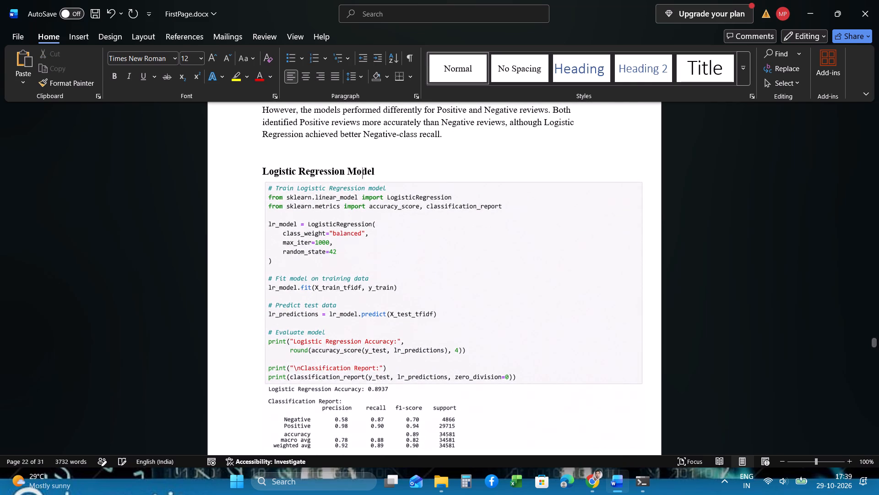
scroll(342, 189, "down", 1)
key("Return")
Insert a blank line after the Random Forest Model heading and move the code and output picture below it slightly down.
scroll(342, 189, "down", 1)
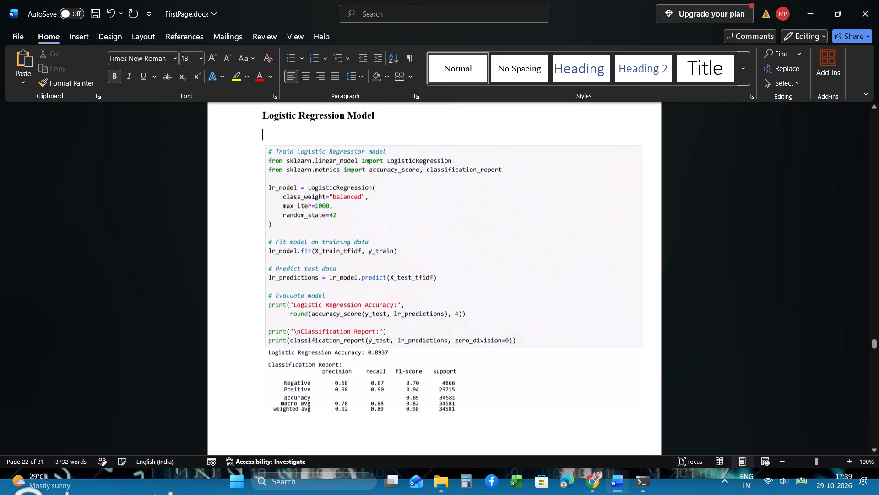
scroll(342, 189, "down", 2)
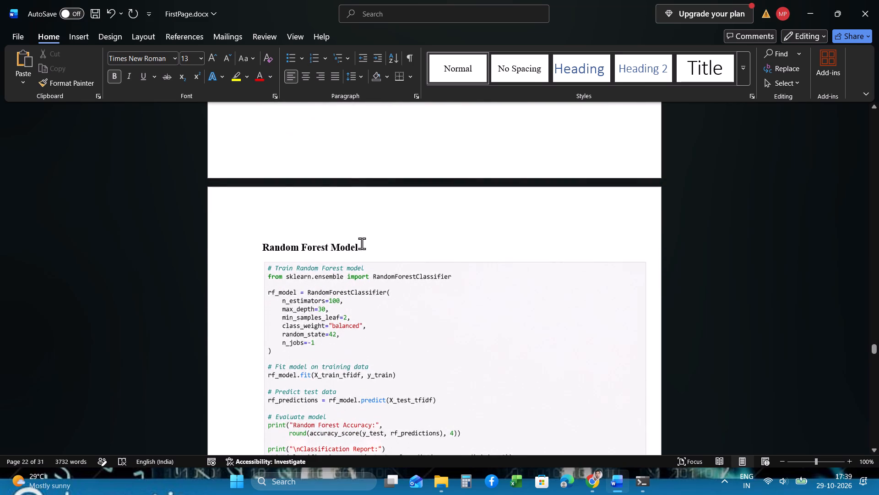
left_click(374, 252)
key("Return")
scroll(374, 252, "down", 1)
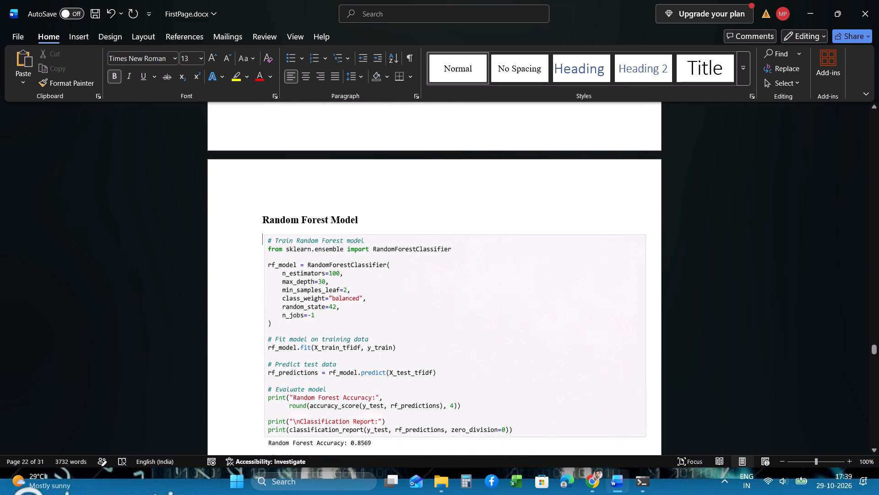
left_click_drag(373, 279, 370, 291)
Insert eight blank lines before the 11.2 Confusion Matrix Analysis heading to push that section onto the next page.
scroll(370, 291, "down", 1)
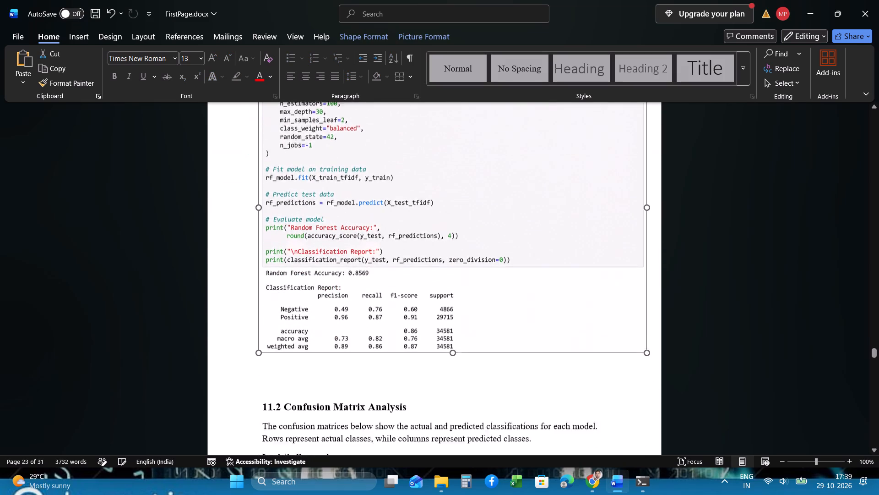
scroll(370, 291, "down", 1)
scroll(386, 344, "down", 2)
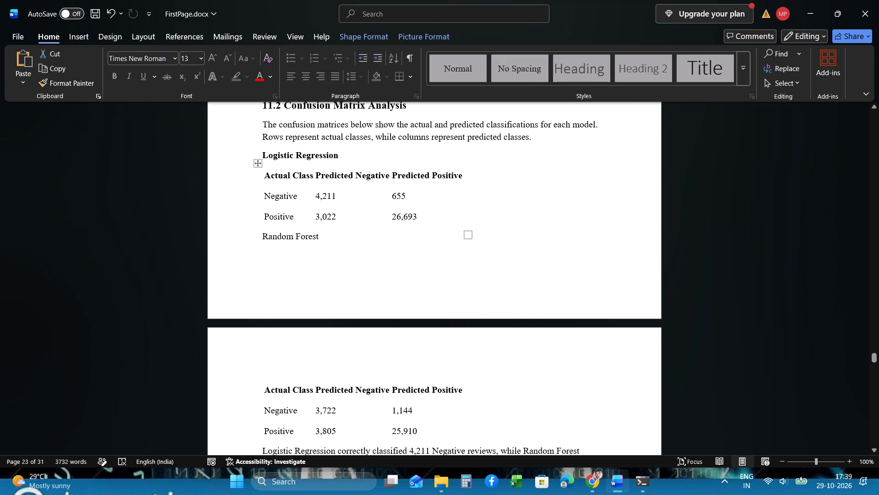
scroll(386, 344, "up", 1)
scroll(340, 228, "up", 1)
left_click(260, 205)
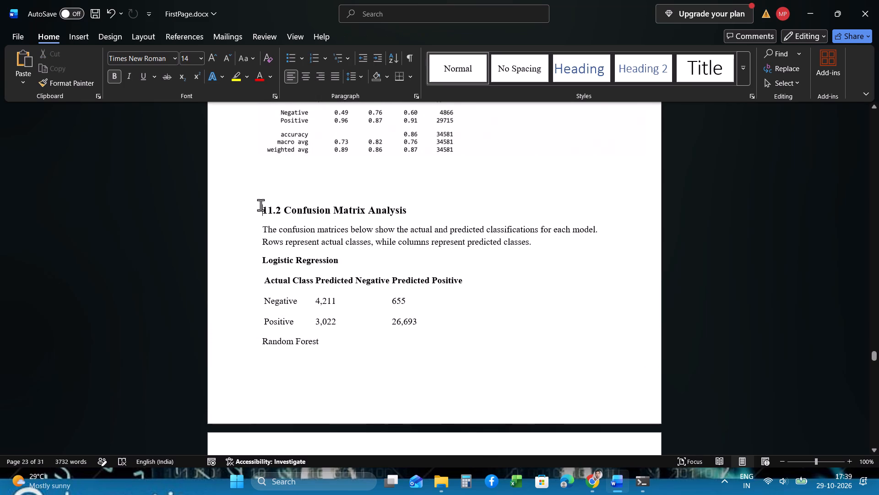
key("Return")
key("Return")
key("Return")
key("Return")
key("Return")
key("Return")
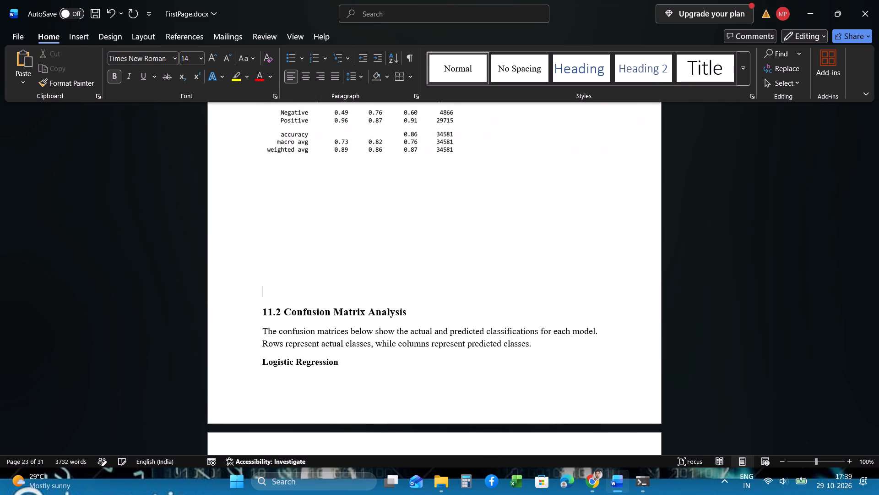
key("Return")
key("Return")
Move the confusion matrix code picture in 11.2 up, shorten it from its bottom edge to fit the page, and keep it just below the paragraph.
scroll(260, 205, "up", 2)
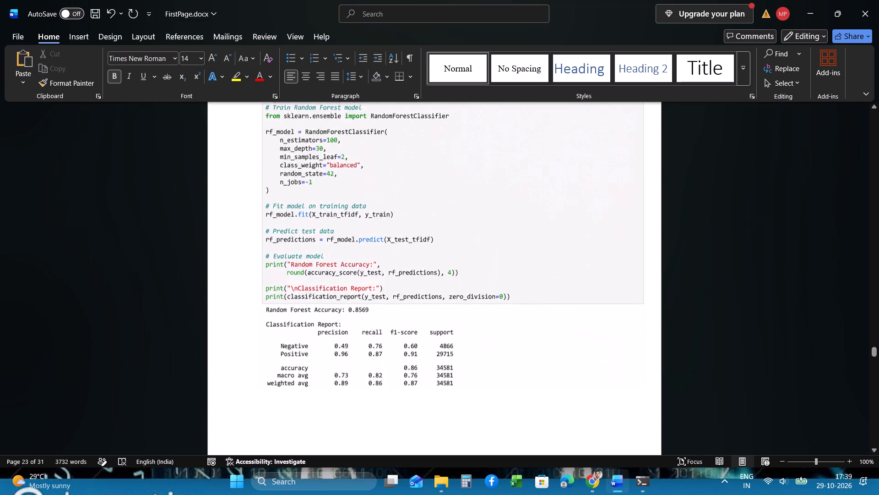
scroll(260, 205, "up", 2)
scroll(335, 205, "down", 3)
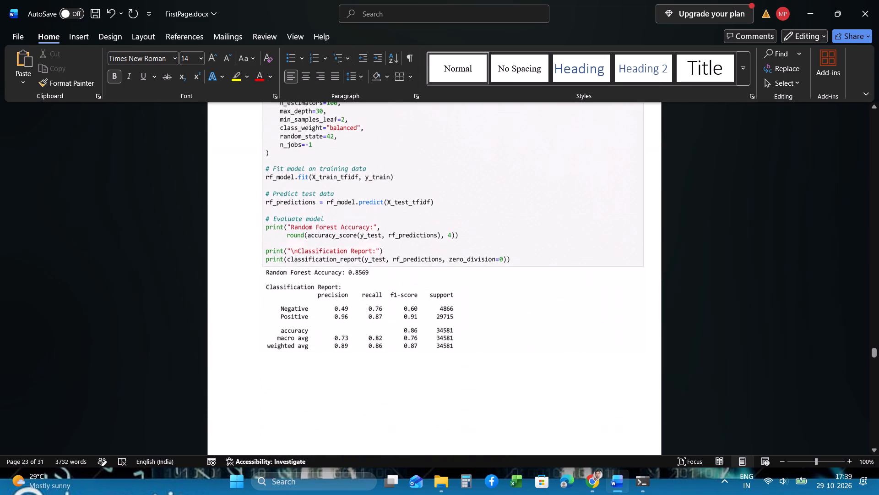
scroll(335, 205, "down", 4)
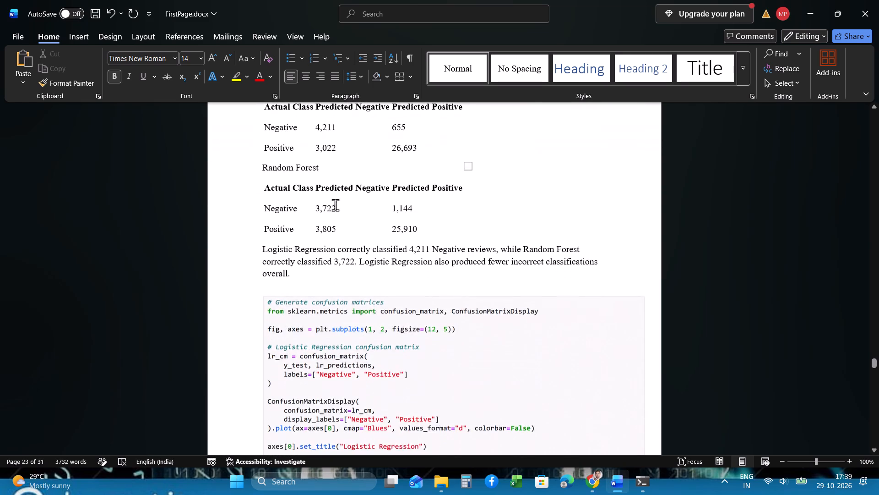
scroll(335, 205, "down", 3)
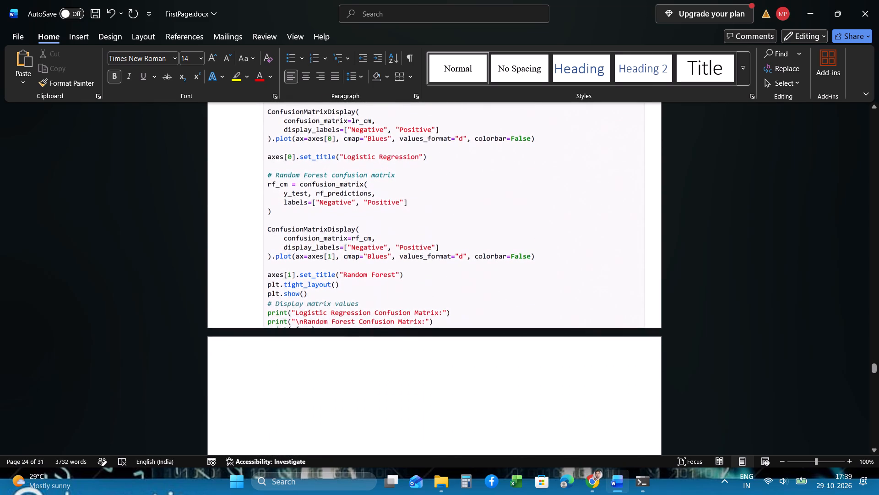
left_click(399, 246)
left_click_drag(443, 300, 434, 246)
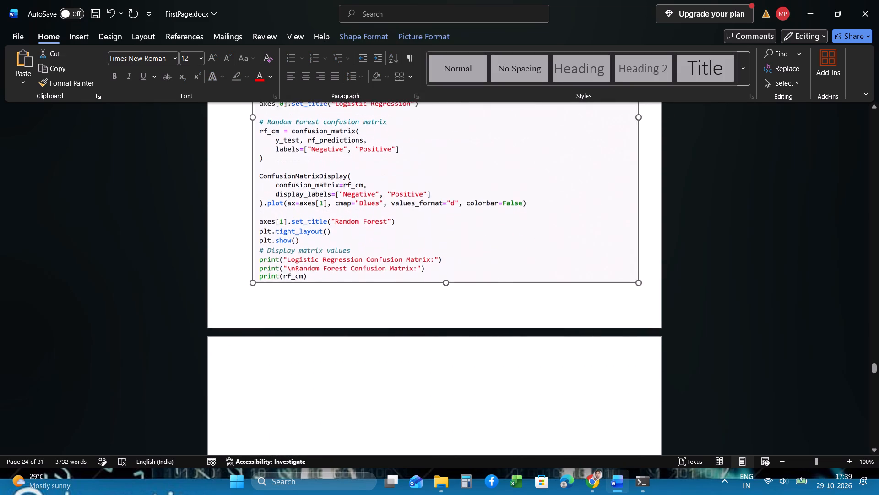
left_click_drag(434, 246, 436, 282)
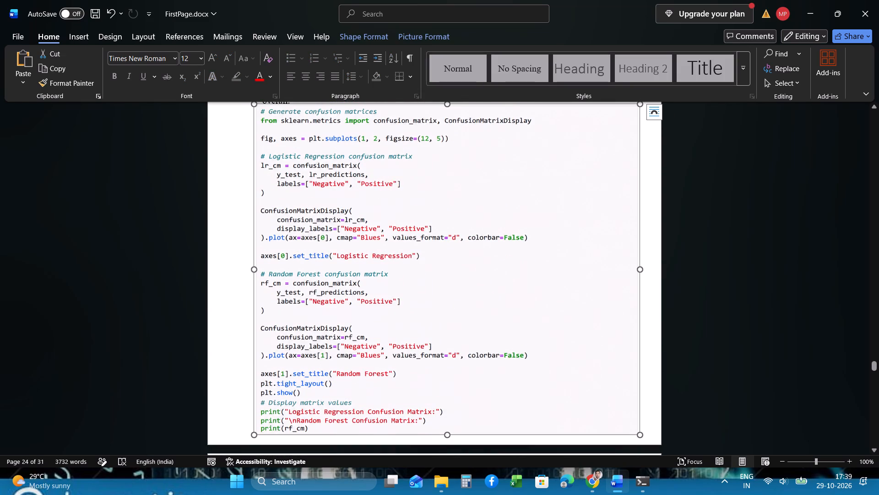
left_click_drag(447, 436, 445, 396)
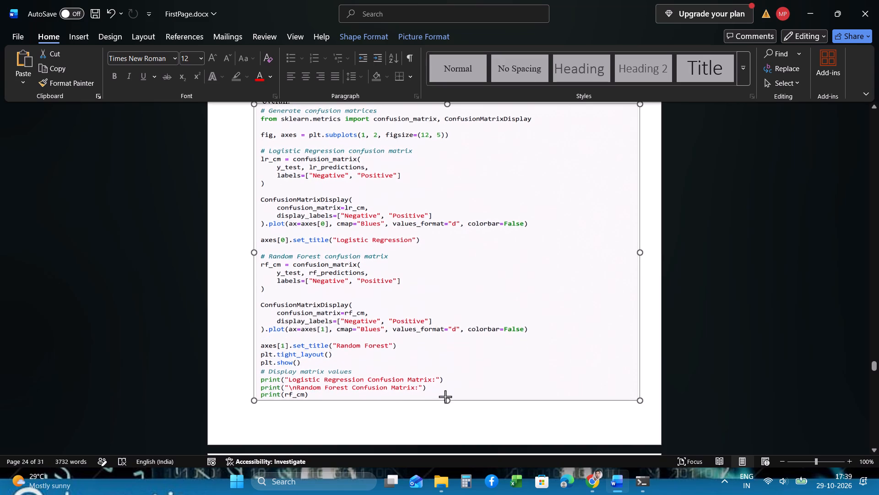
left_click_drag(445, 396, 445, 396)
scroll(436, 311, "up", 1)
left_click_drag(436, 309, 436, 310)
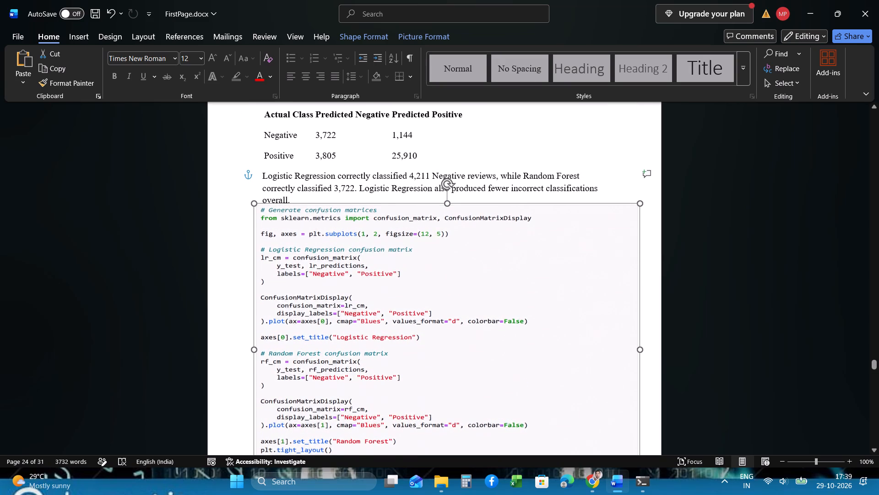
left_click_drag(436, 310, 436, 322)
Move the picture of the two confusion matrix plots up towards the top of its page, shifting it slightly towards the left margin.
scroll(436, 322, "down", 2)
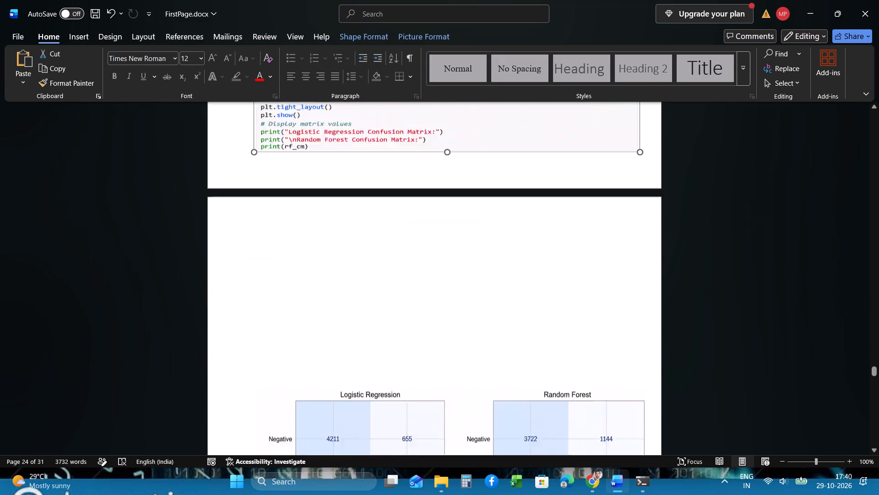
scroll(436, 322, "down", 2)
left_click_drag(441, 336, 419, 192)
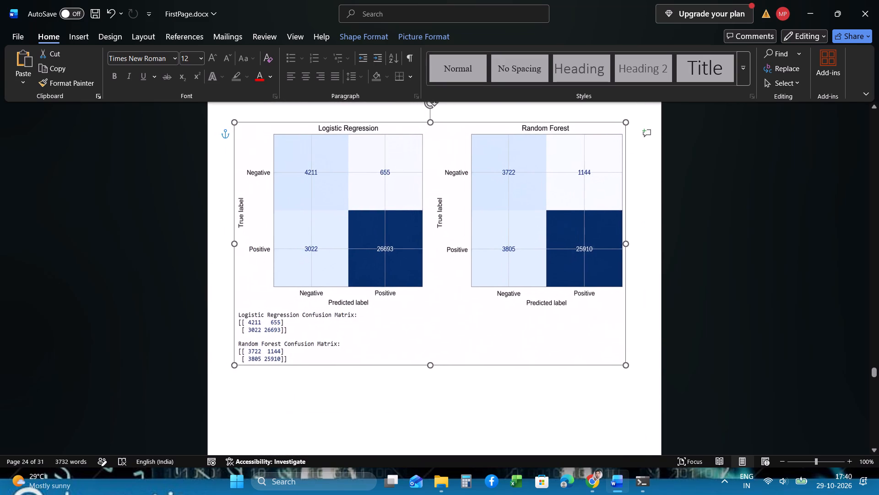
left_click_drag(419, 192, 427, 193)
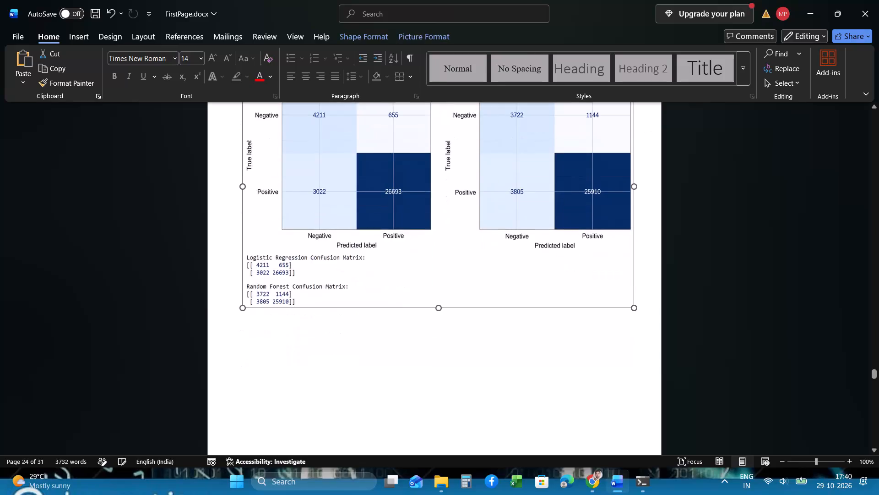
Delete six blank lines between the confusion matrix plots and the 11.3 Evaluation Summary heading.
scroll(427, 193, "up", 2)
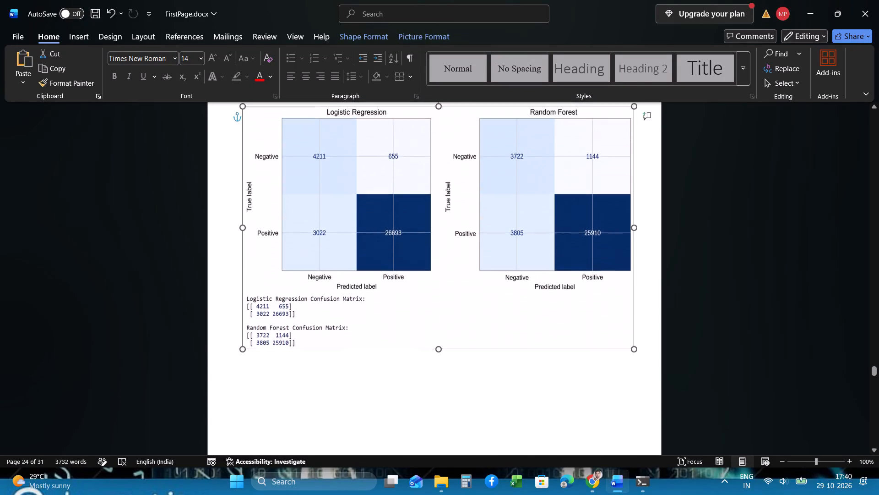
scroll(427, 193, "up", 6)
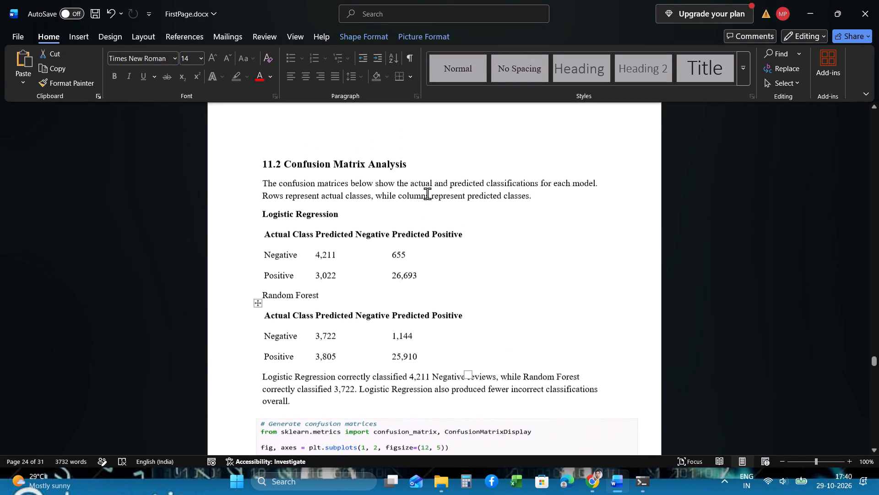
scroll(427, 193, "up", 1)
scroll(427, 193, "down", 4)
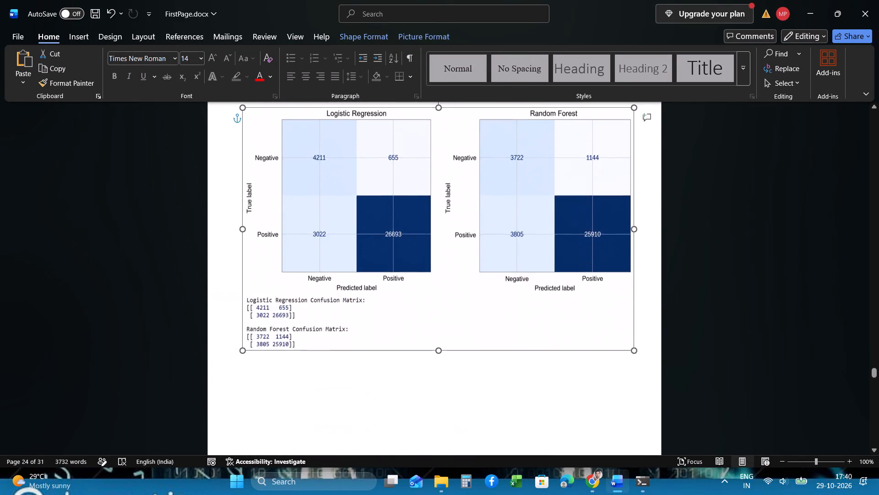
scroll(427, 193, "down", 1)
scroll(442, 282, "down", 1)
left_click(378, 255)
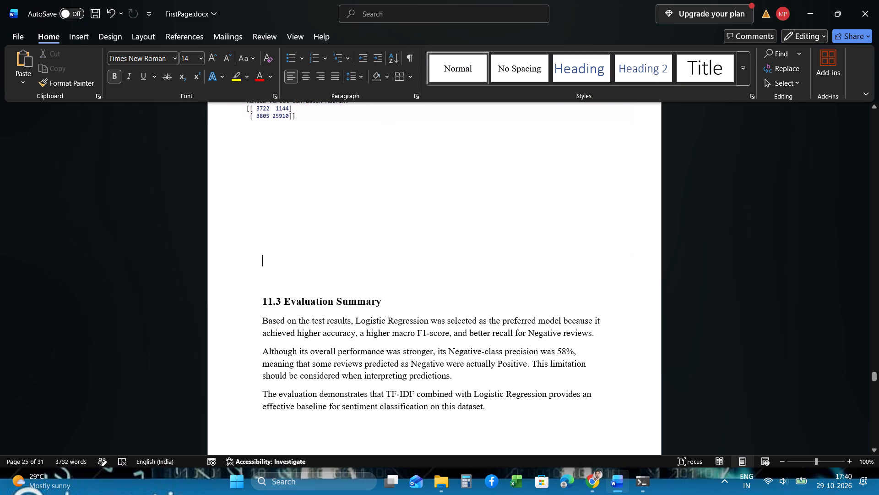
key("BackSpace")
key("BackSpace")
key("BackSpace")
key("BackSpace")
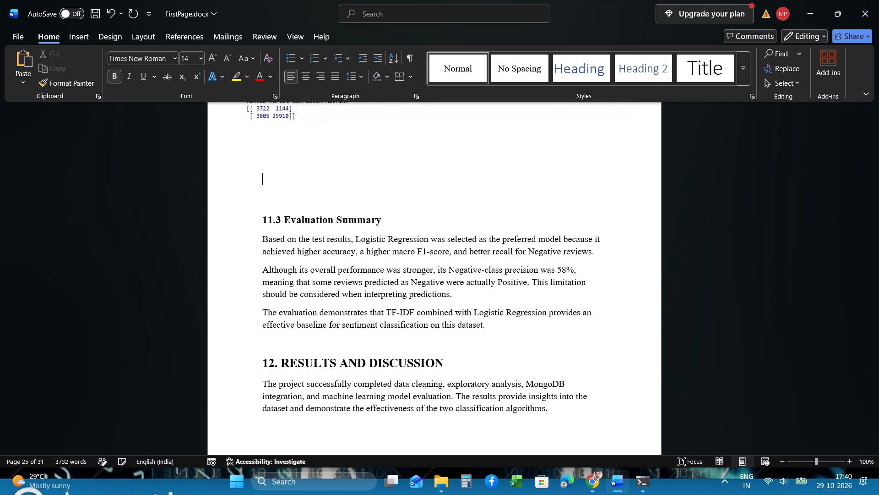
key("BackSpace")
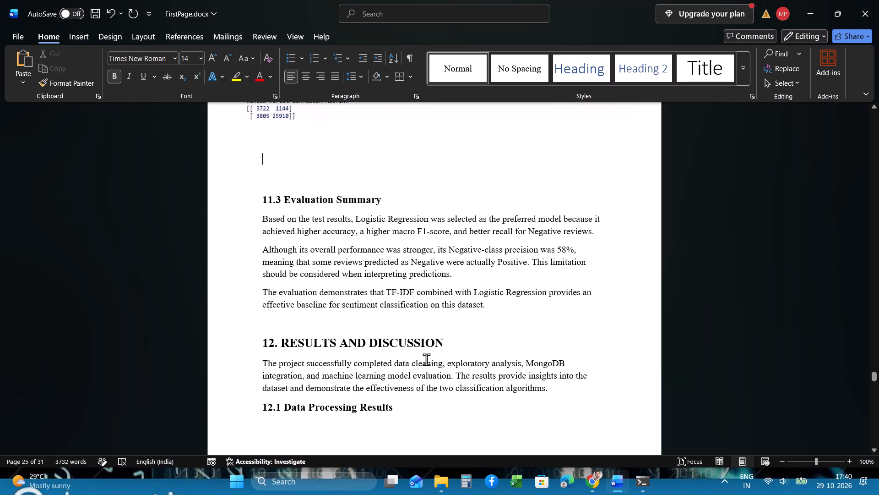
key("BackSpace")
Insert five blank lines before the 12. RESULTS AND DISCUSSION heading to push that chapter onto the next page.
left_click(460, 303)
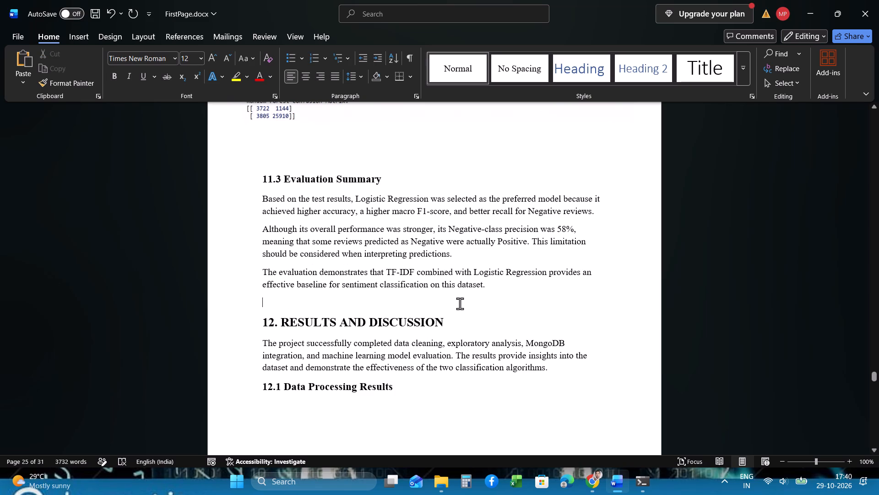
key("Return")
key("Return")
key("Return")
key("Return")
key("Return")
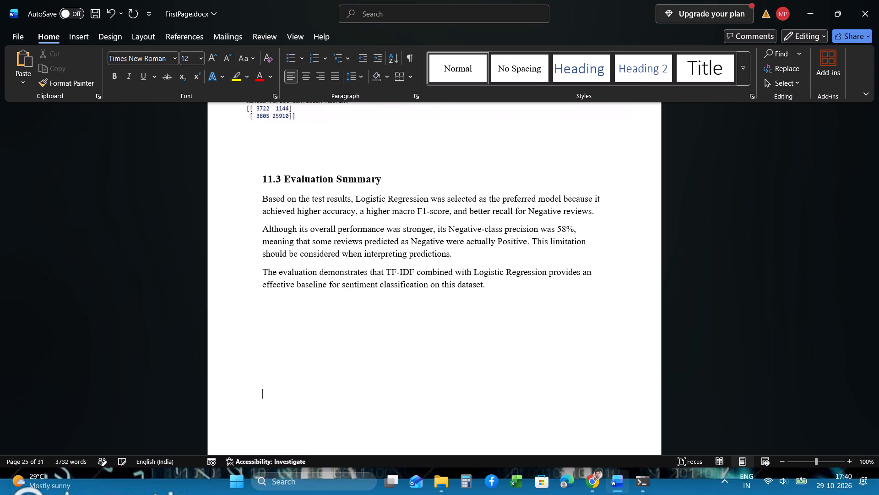
Move the confusion matrix plots picture slightly down and to the right, closer to the 11.3 Evaluation Summary heading.
scroll(460, 303, "up", 2)
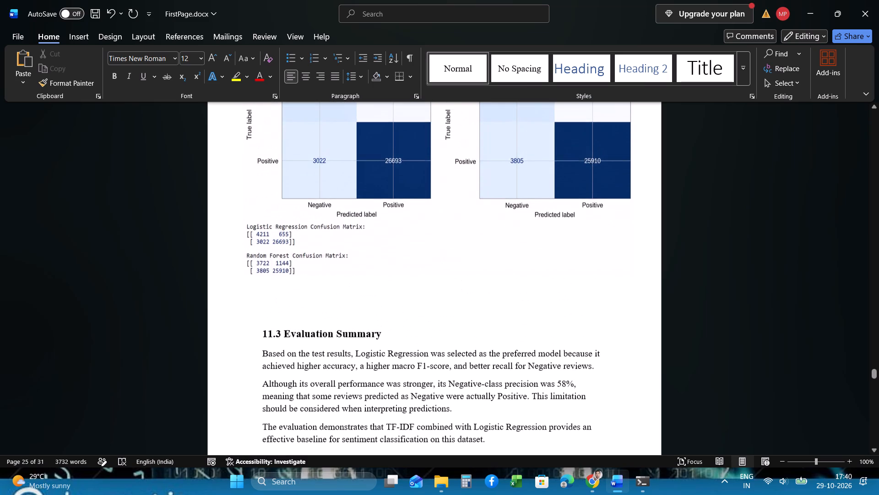
left_click_drag(460, 165, 464, 178)
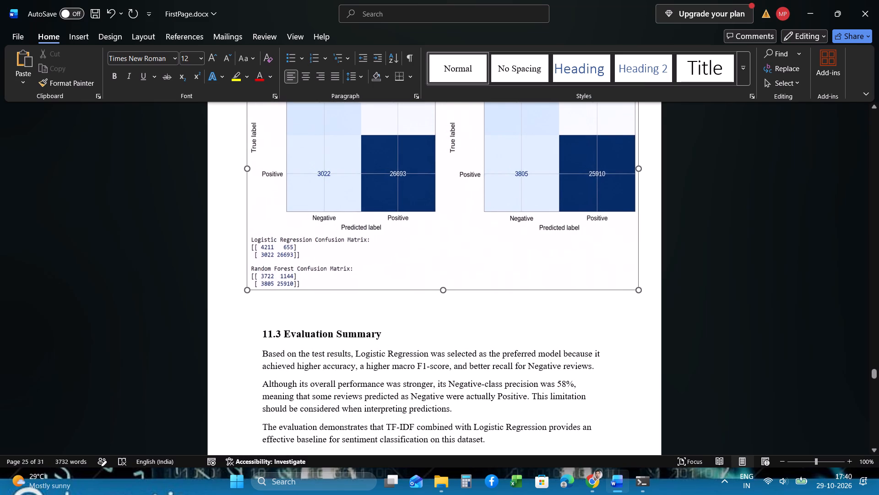
left_click_drag(464, 178, 464, 177)
scroll(464, 177, "up", 1)
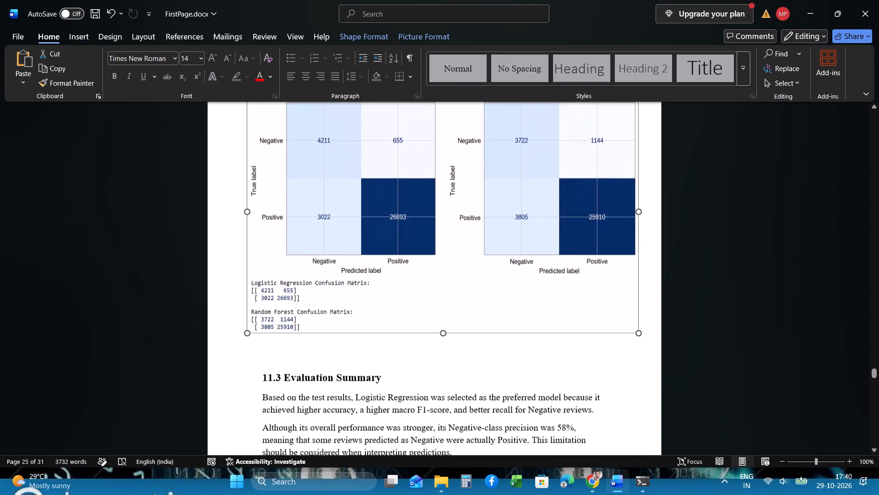
scroll(464, 177, "up", 1)
scroll(444, 163, "down", 1)
scroll(453, 285, "down", 1)
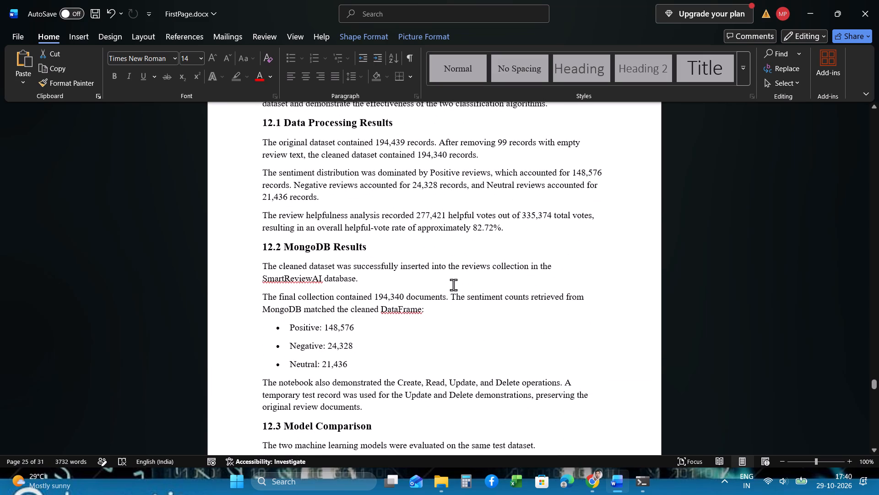
Review the layout from 11.2 Confusion Matrix Analysis through 12.5, checking tables, pictures and page breaks.
scroll(453, 285, "down", 1)
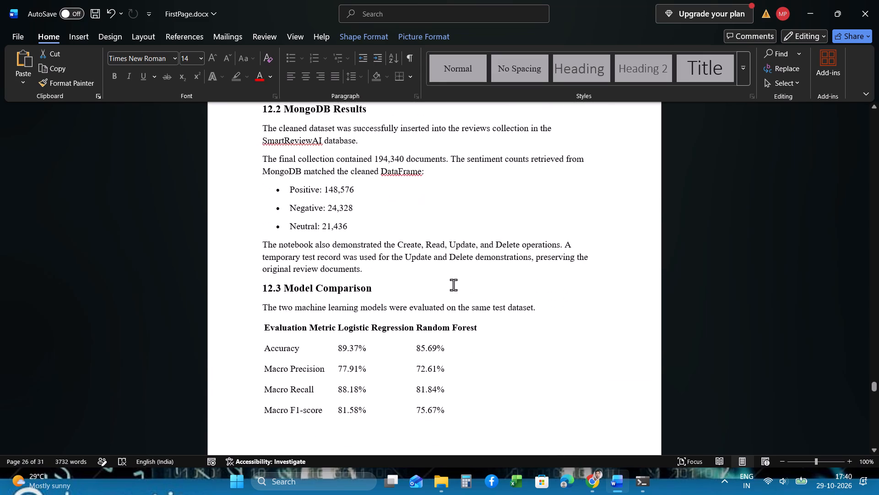
scroll(453, 285, "down", 3)
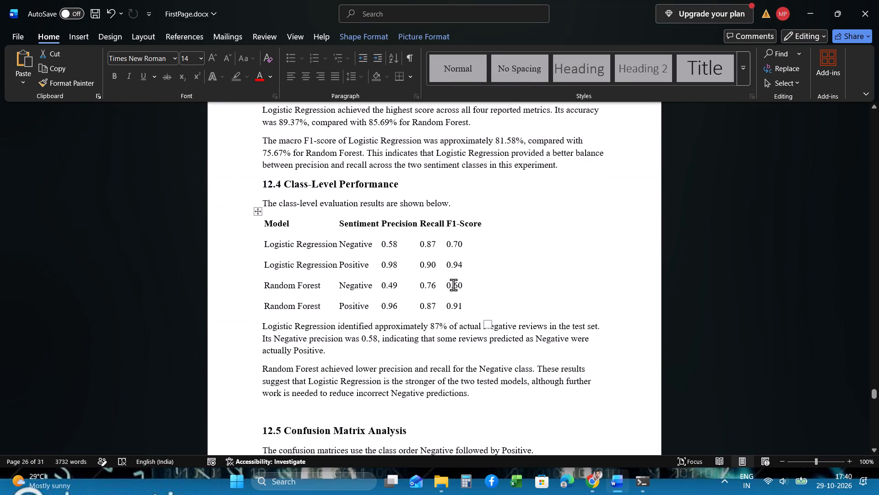
scroll(453, 285, "down", 2)
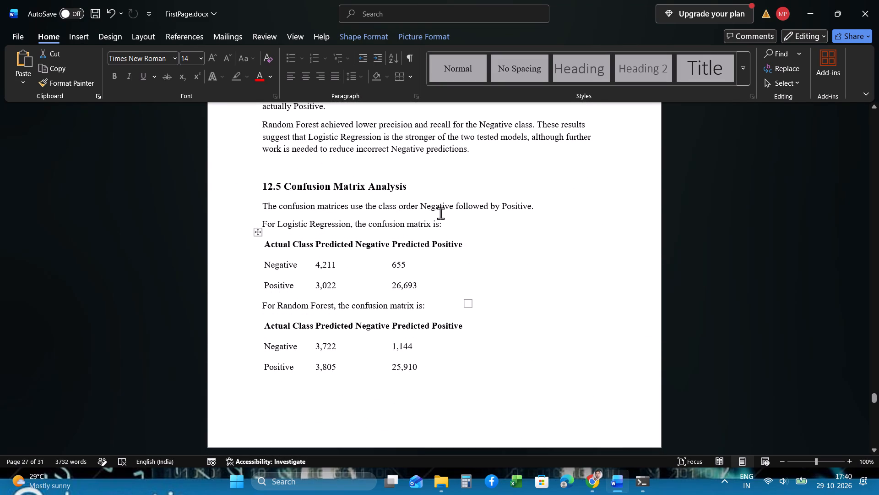
scroll(439, 210, "down", 1)
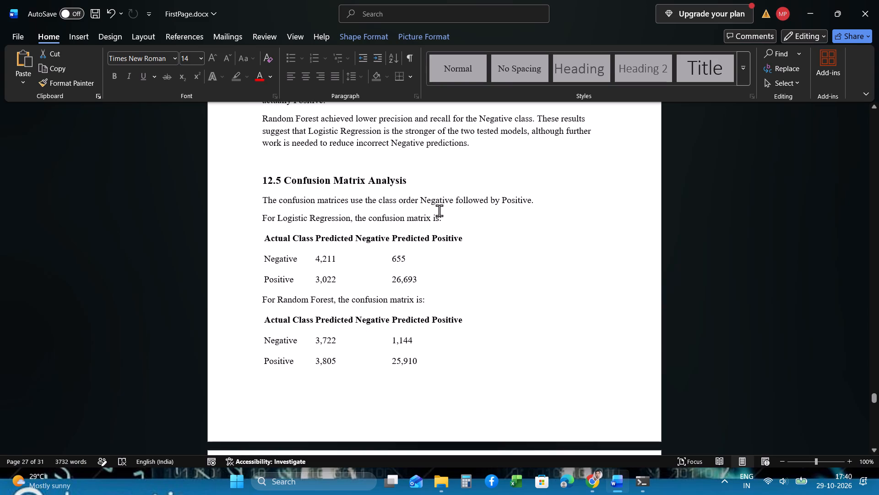
scroll(439, 180, "up", 1)
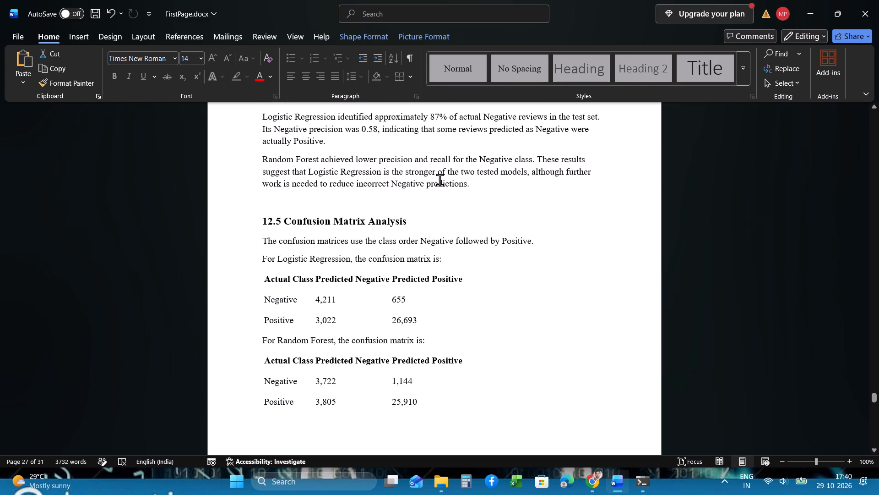
scroll(439, 180, "up", 6)
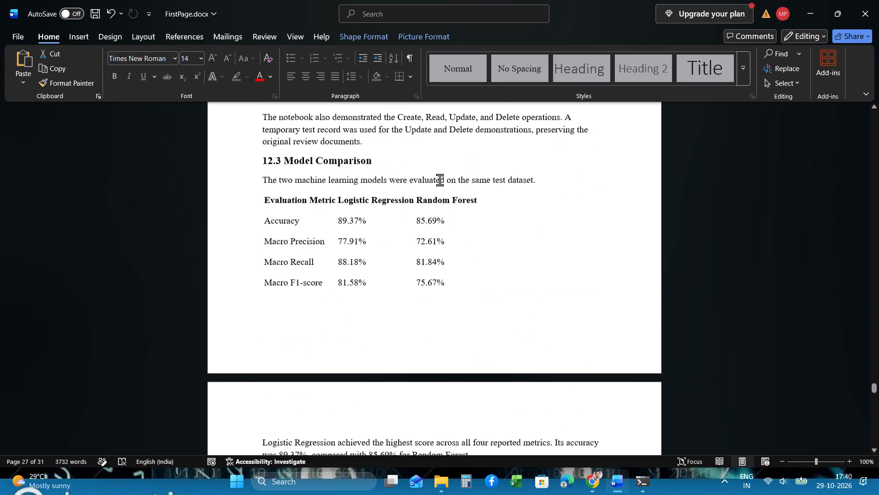
scroll(439, 180, "up", 5)
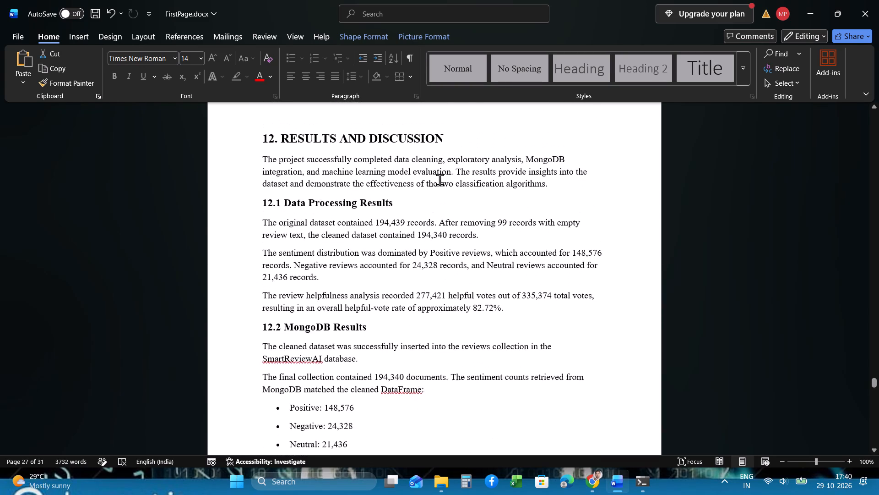
scroll(439, 180, "up", 5)
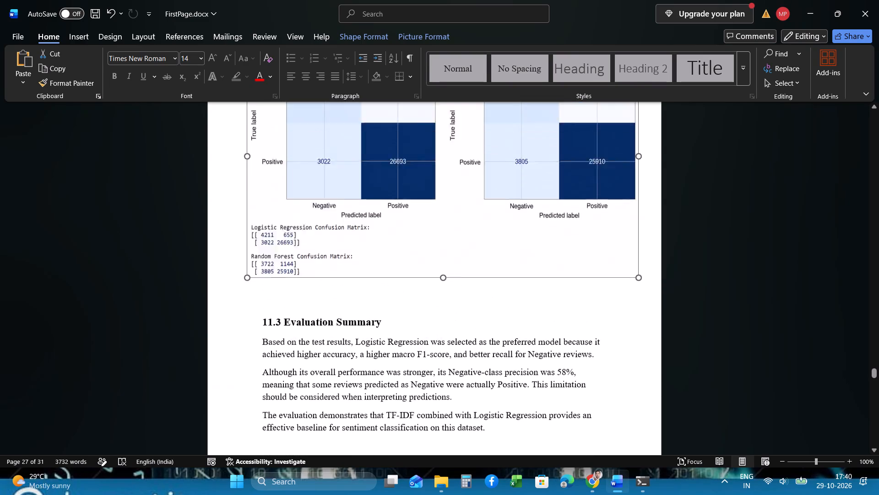
scroll(439, 180, "up", 5)
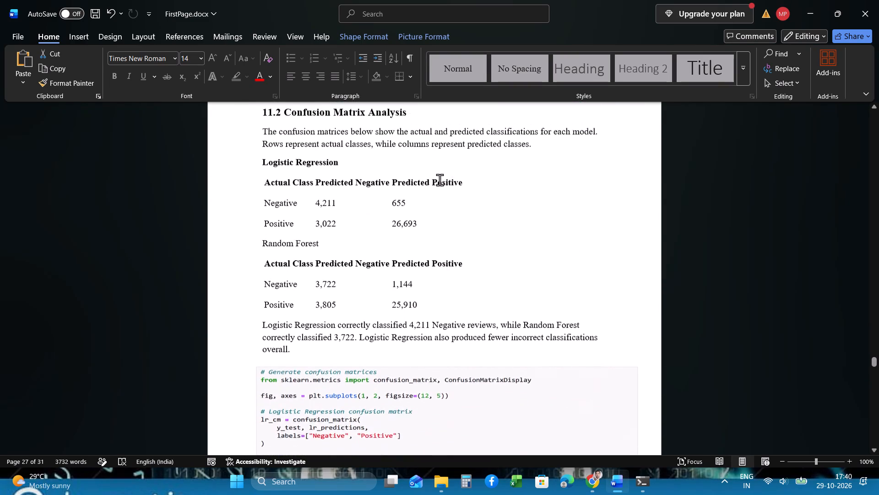
scroll(439, 180, "up", 2)
scroll(439, 180, "down", 1)
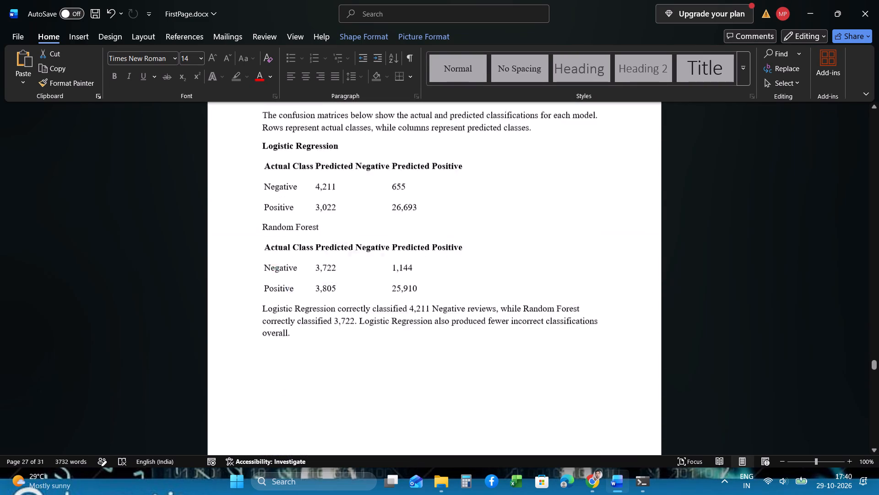
scroll(439, 180, "down", 8)
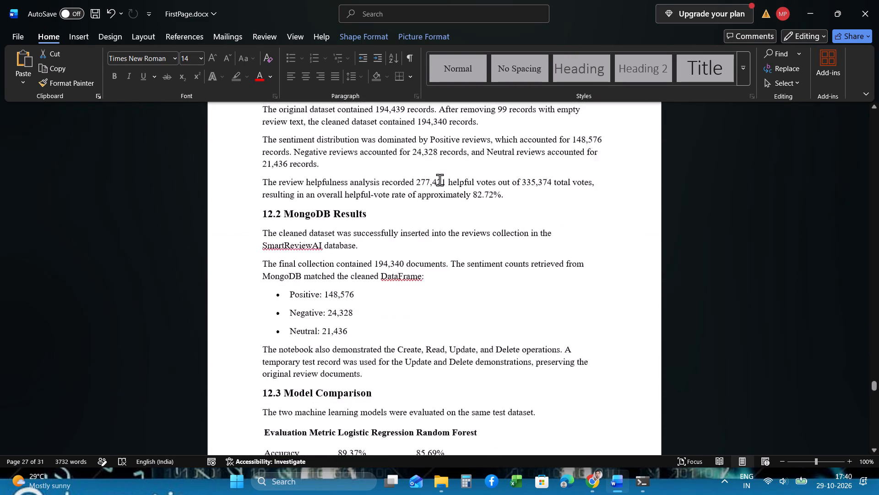
scroll(439, 180, "down", 3)
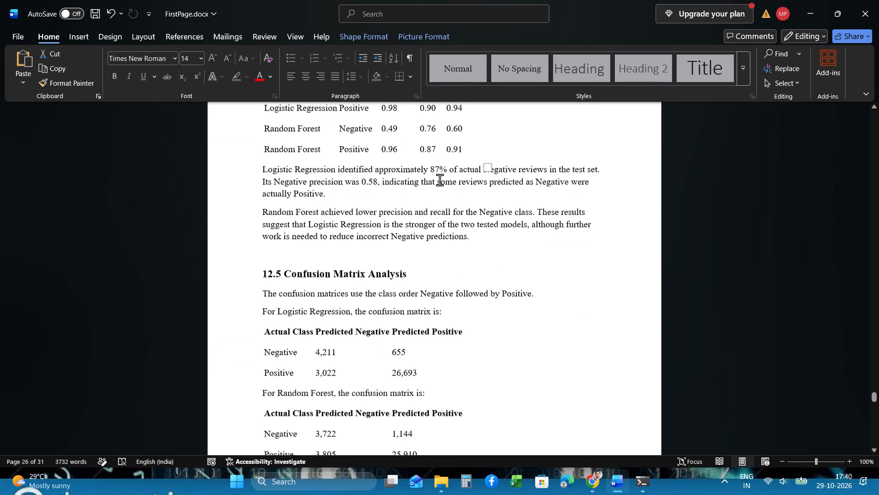
scroll(439, 180, "down", 5)
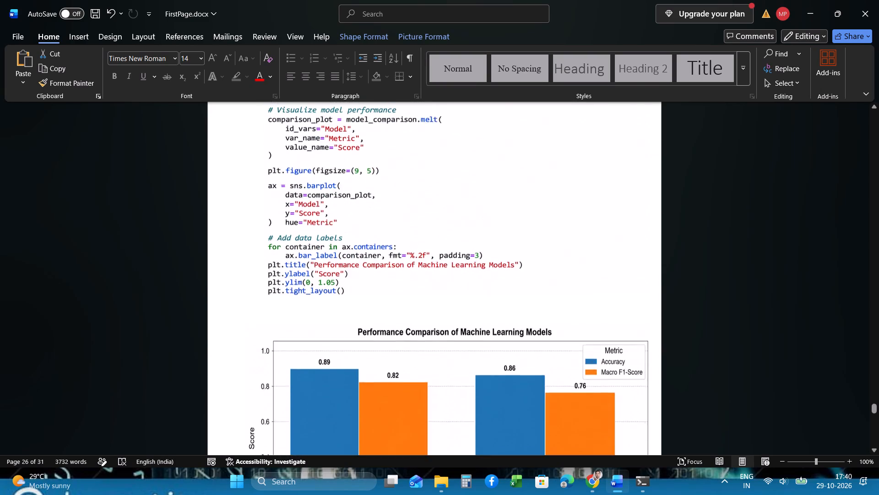
scroll(439, 180, "down", 1)
Move the model comparison code picture in section 12.5 up to sit directly below the classification report paragraph.
scroll(439, 180, "up", 2)
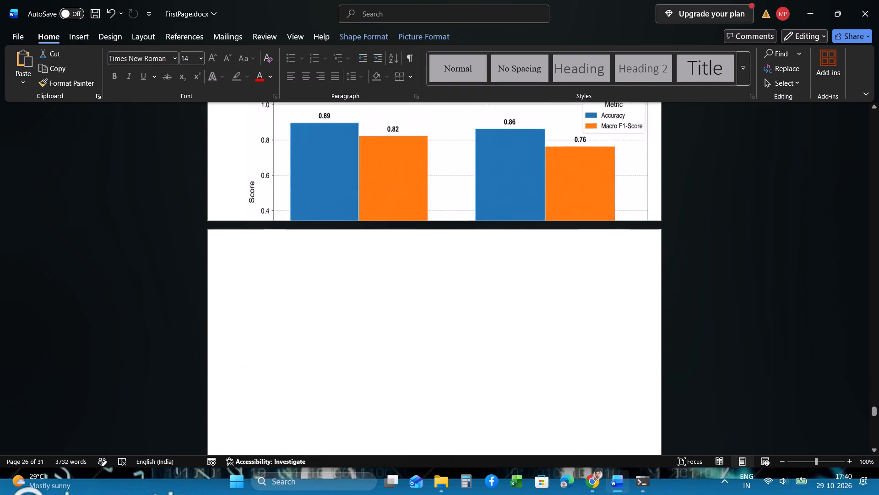
scroll(439, 180, "up", 3)
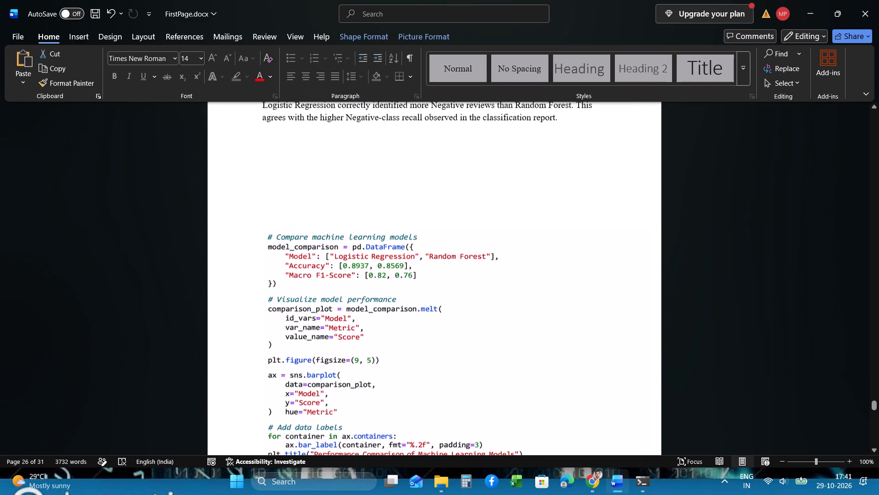
left_click_drag(427, 318, 423, 228)
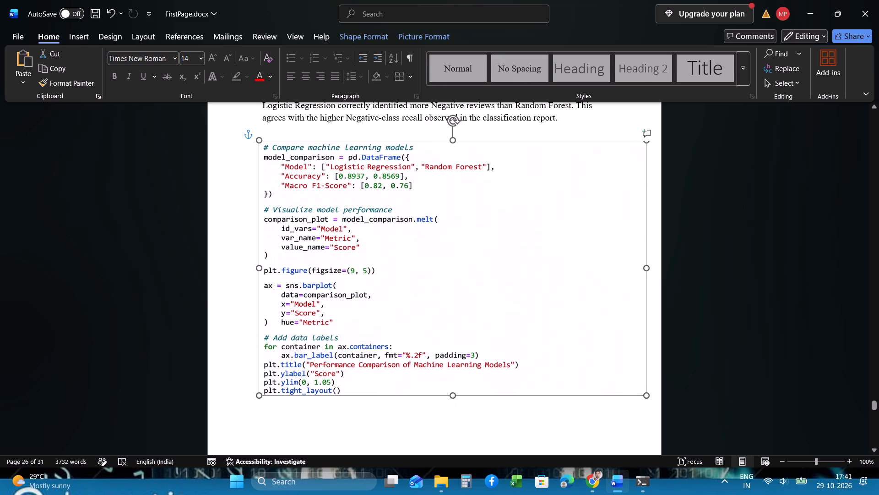
left_click_drag(423, 228, 423, 223)
Place the Performance Comparison bar chart just below the code picture and reduce its height so it fits on the same page.
scroll(423, 223, "down", 2)
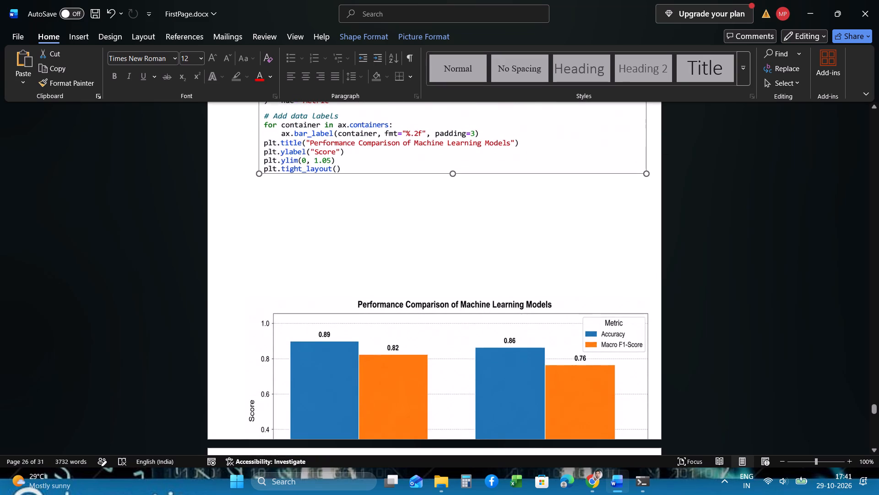
left_click_drag(434, 362, 433, 245)
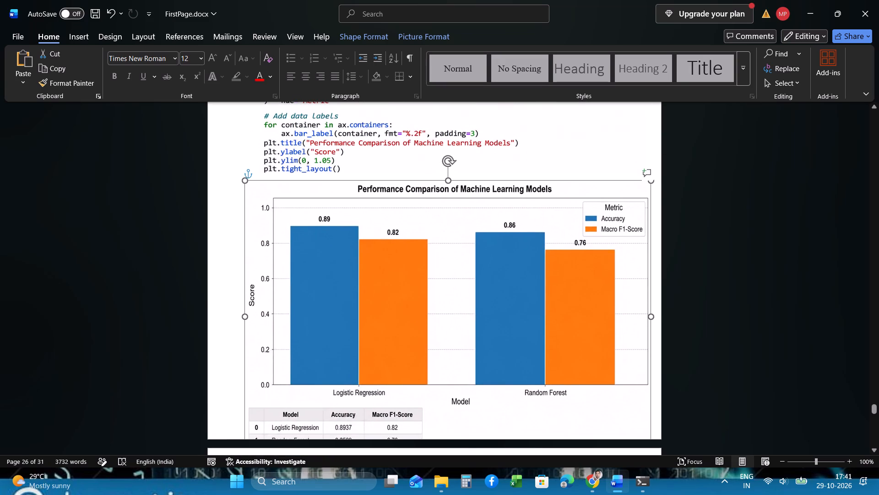
left_click_drag(433, 245, 434, 216)
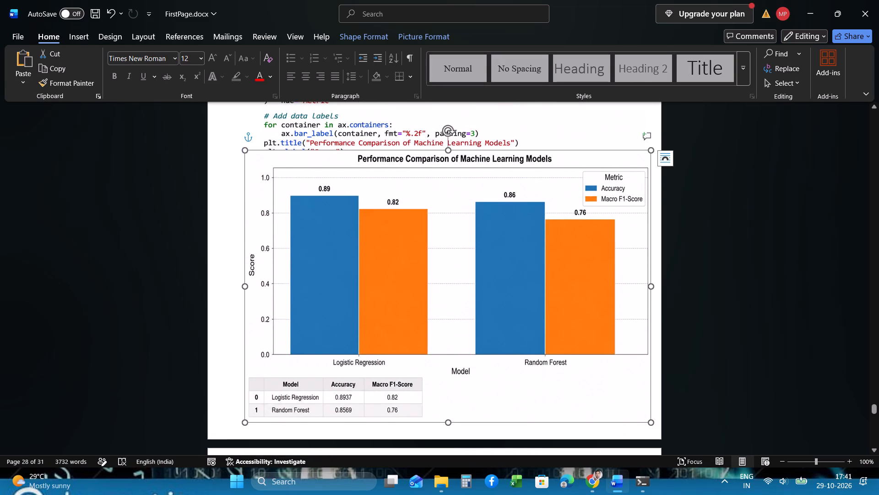
left_click_drag(450, 421, 447, 373)
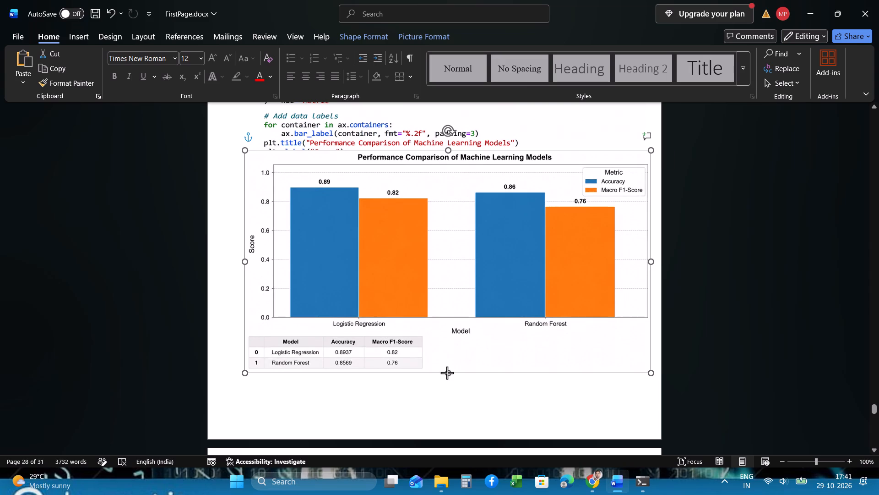
left_click_drag(463, 288, 475, 320)
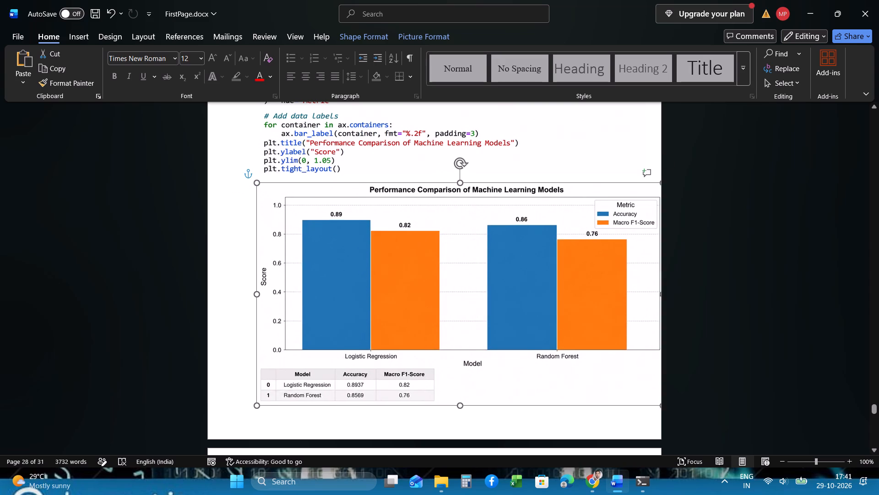
left_click_drag(475, 320, 467, 334)
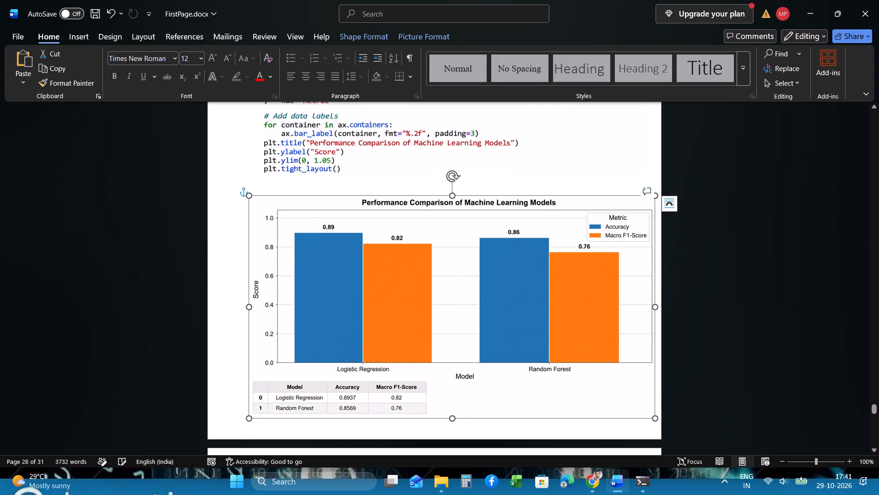
scroll(500, 234, "up", 1)
left_click(489, 213)
scroll(489, 213, "up", 1)
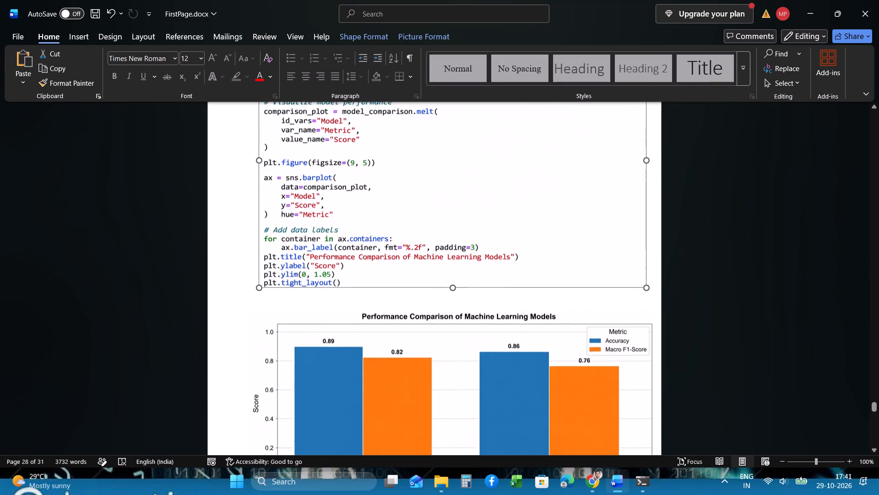
left_click_drag(477, 357, 477, 349)
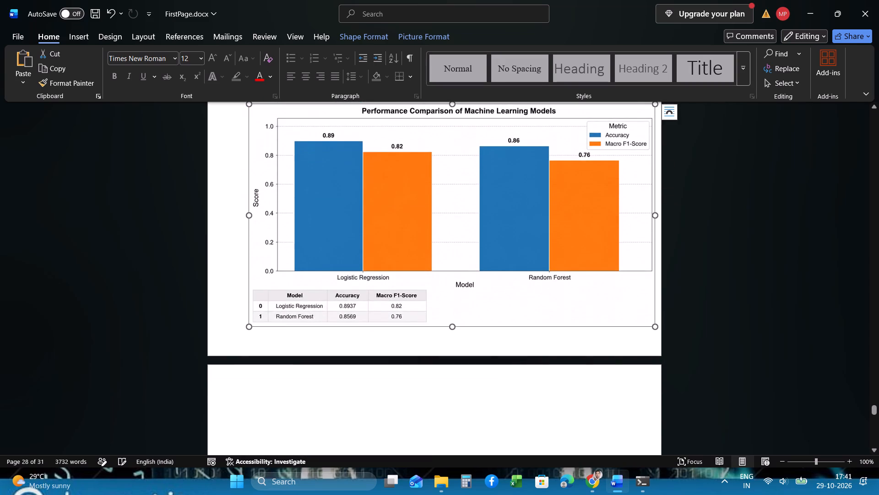
Delete ten blank lines between the Performance Comparison bar chart and the 12.6 Selection of the Final Model heading.
scroll(486, 252, "up", 3)
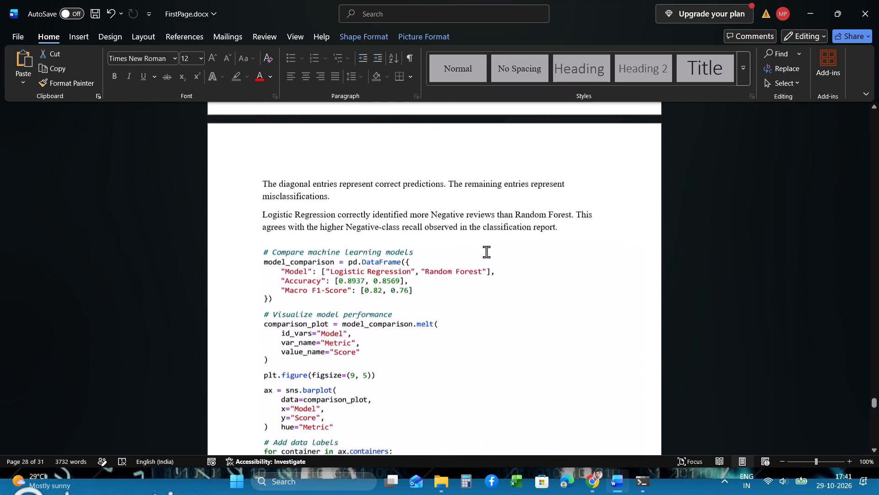
scroll(486, 252, "up", 3)
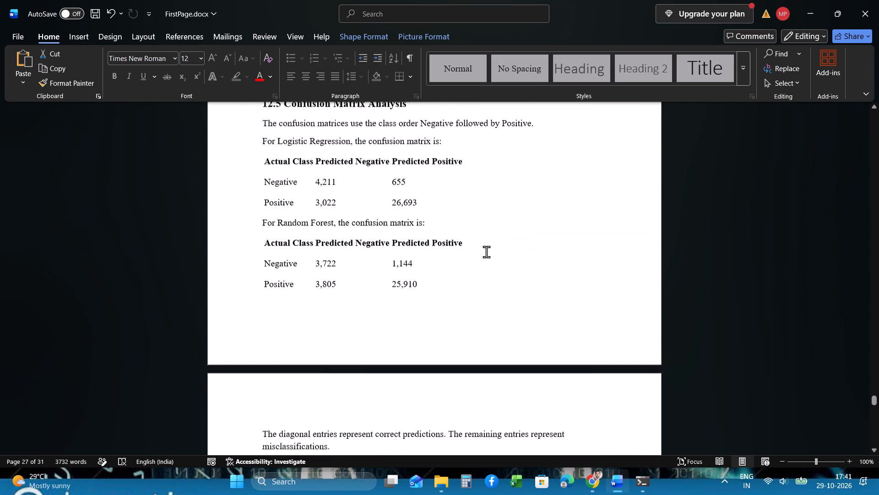
scroll(486, 252, "down", 4)
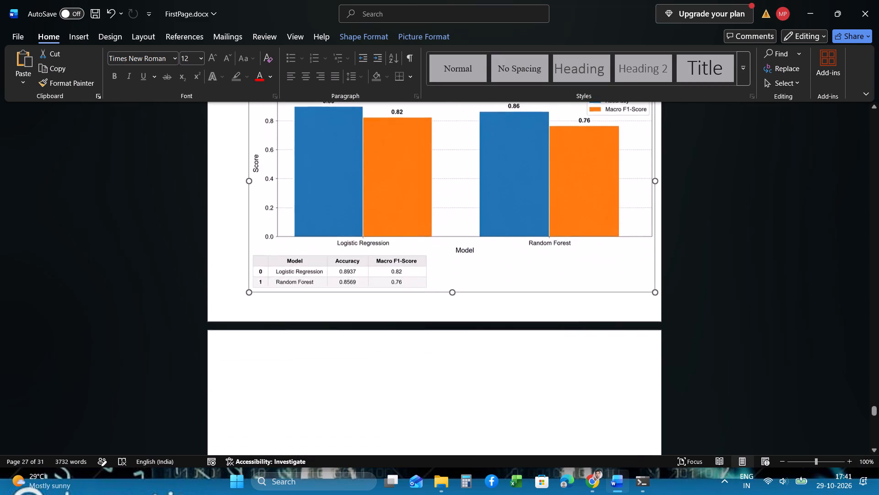
scroll(486, 252, "down", 1)
left_click(441, 260)
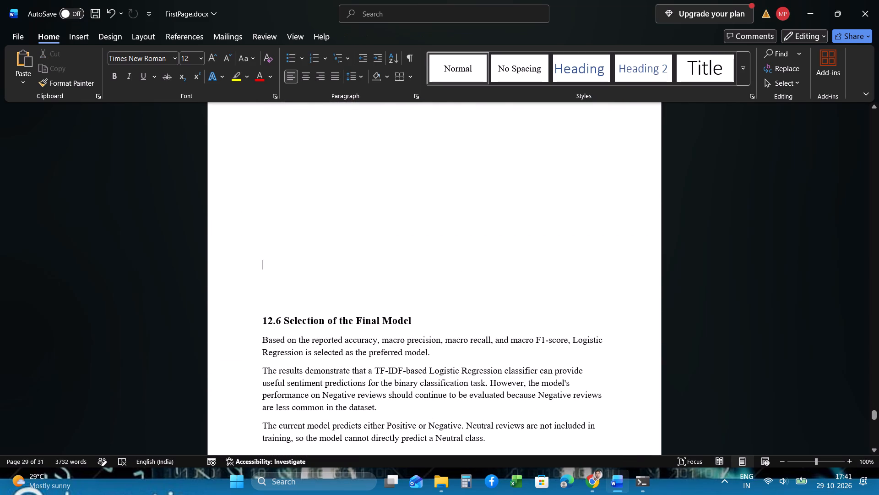
key("BackSpace")
key("BackSpace")
key("BackSpace")
key("BackSpace")
key("BackSpace")
key("BackSpace")
key("BackSpace")
key("BackSpace")
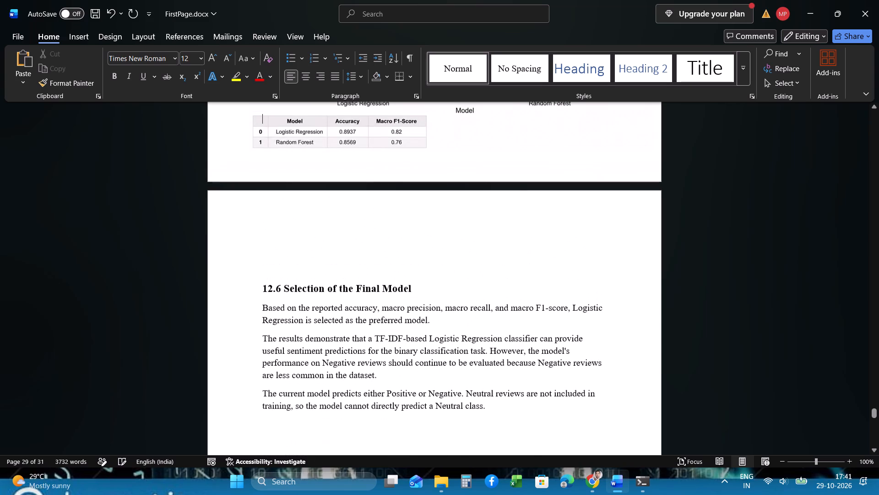
left_click(322, 271)
key("BackSpace")
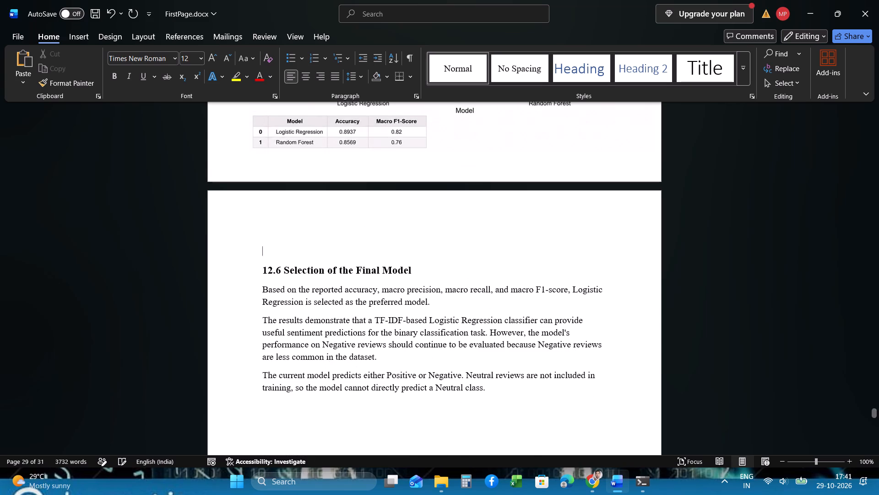
key("BackSpace")
Remove the extra blank lines between the 12.6 text and the 13. FUTURE ENHANCEMENTS heading, leaving a single blank line.
scroll(337, 346, "down", 1)
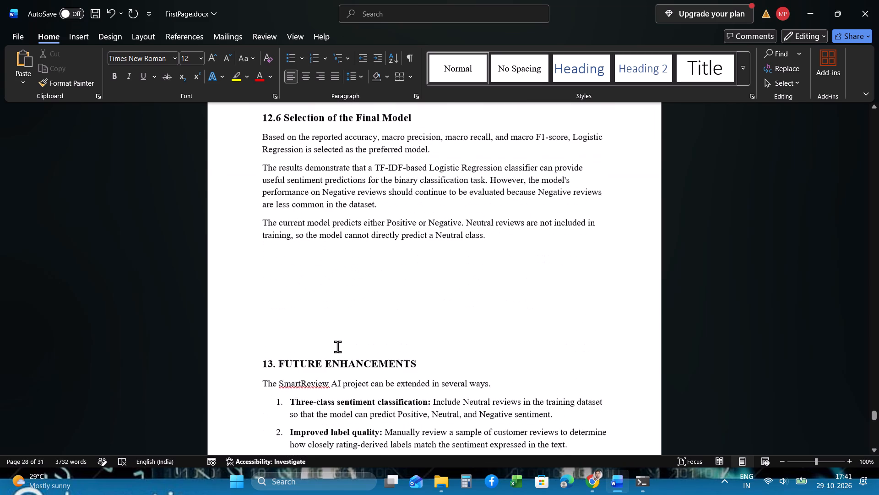
scroll(337, 346, "down", 1)
left_click(326, 338)
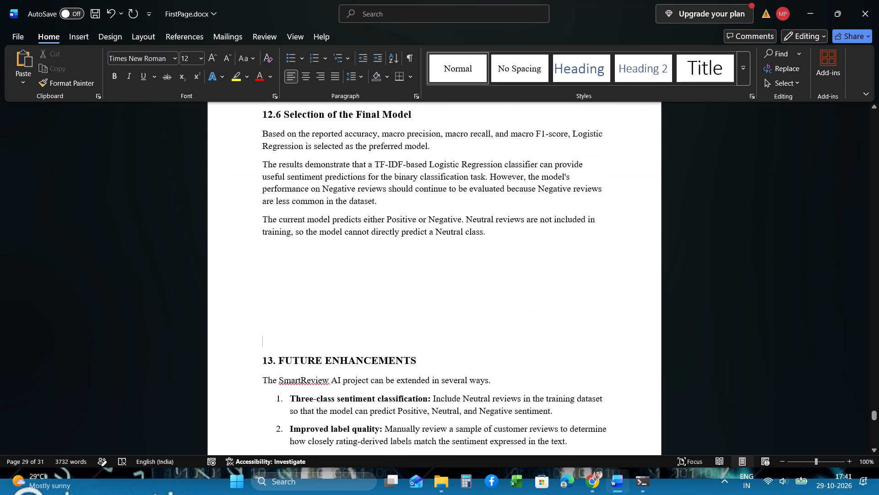
key("BackSpace")
key("BackSpace")
key("BackSpace")
key("BackSpace")
key("BackSpace")
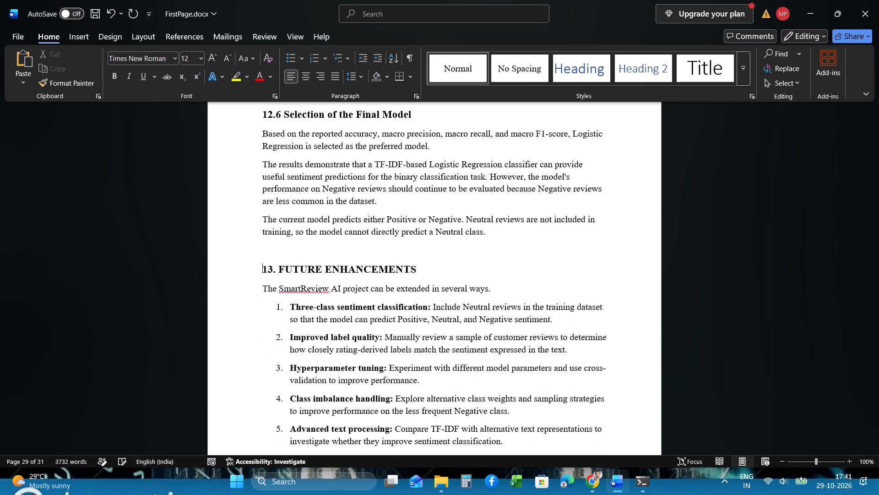
key("BackSpace")
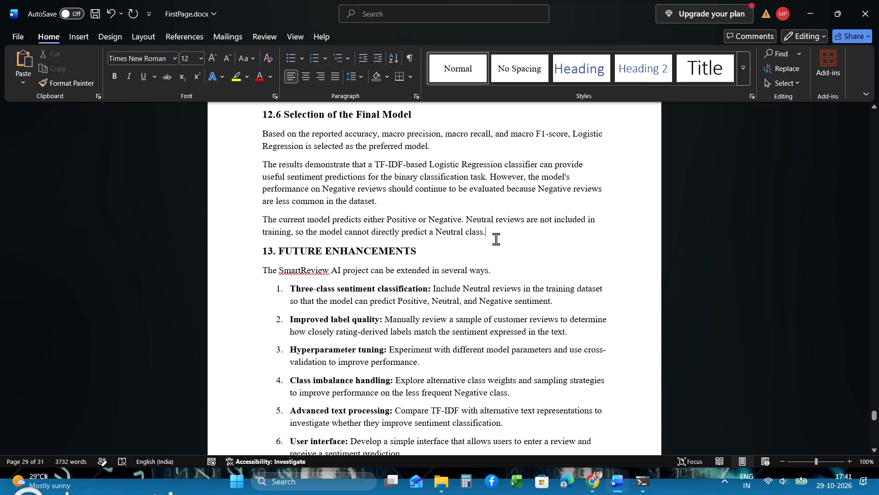
key("Return")
scroll(496, 238, "down", 1)
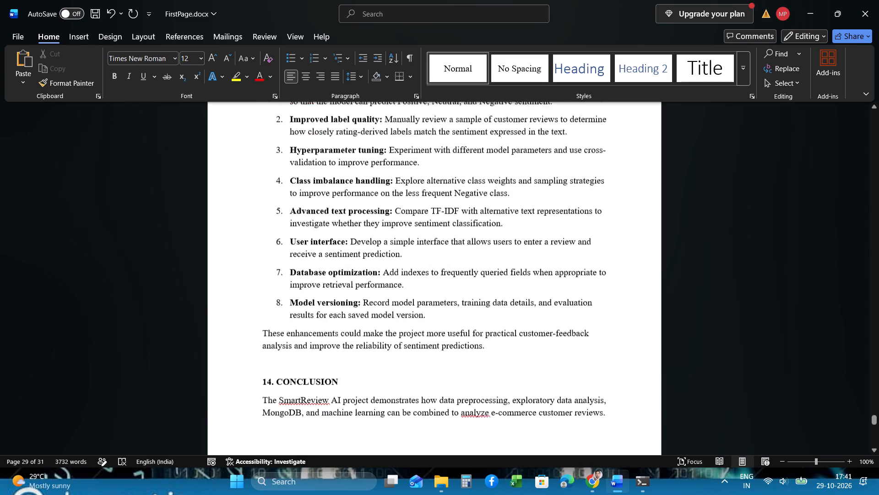
Insert two blank lines above the 14. CONCLUSION heading so the section starts on a new page.
scroll(496, 238, "down", 1)
left_click(400, 290)
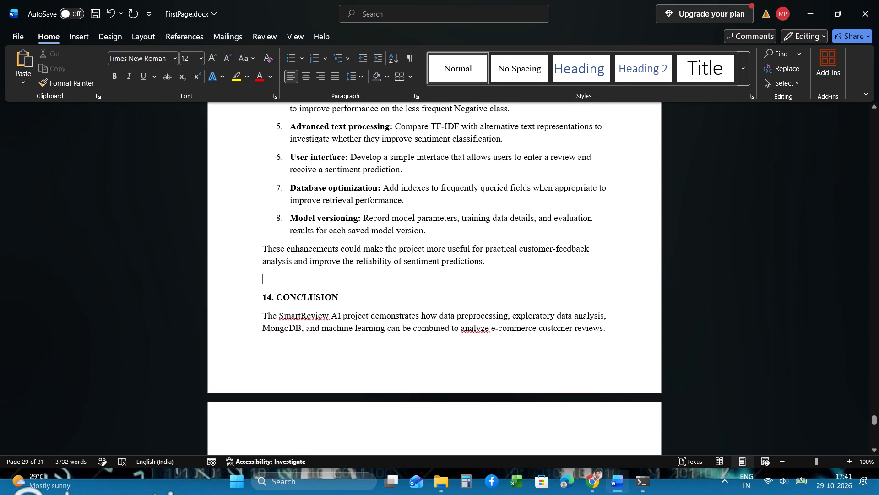
key("Return")
key("Return")
Set the 13. FUTURE ENHANCEMENTS heading's font size to 16.
scroll(398, 279, "up", 2)
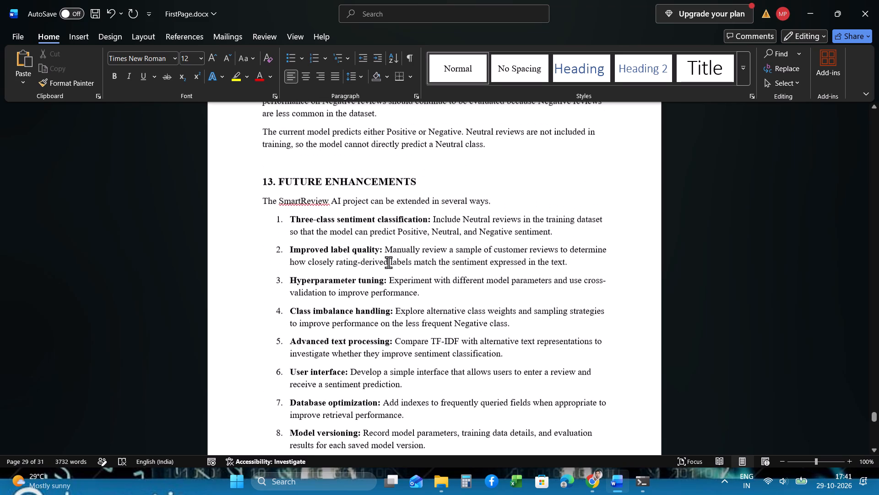
triple_click(351, 181)
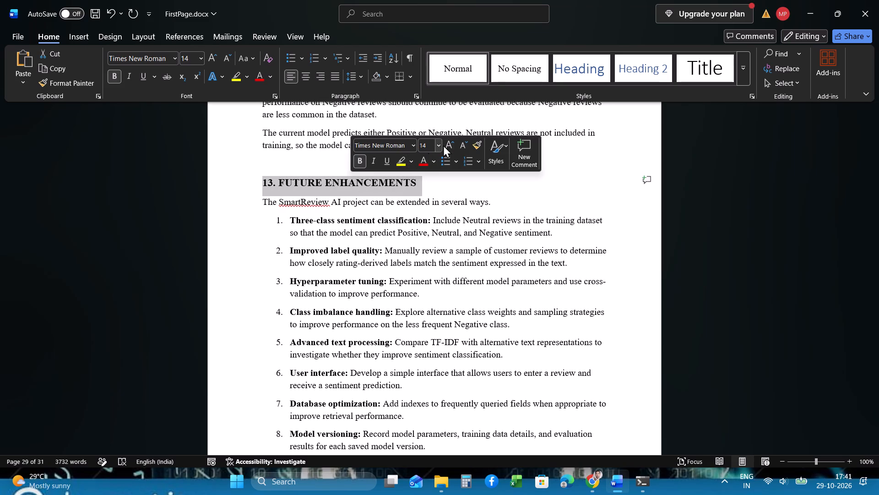
left_click(467, 144)
double_click(452, 141)
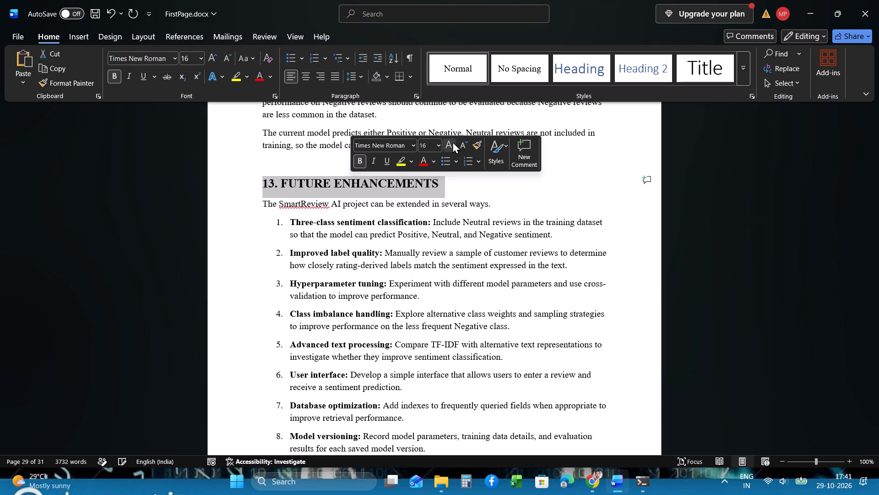
left_click(405, 226)
Enlarge the 14. CONCLUSION heading to match the size 16 of the 13. FUTURE ENHANCEMENTS heading.
scroll(405, 222, "down", 1)
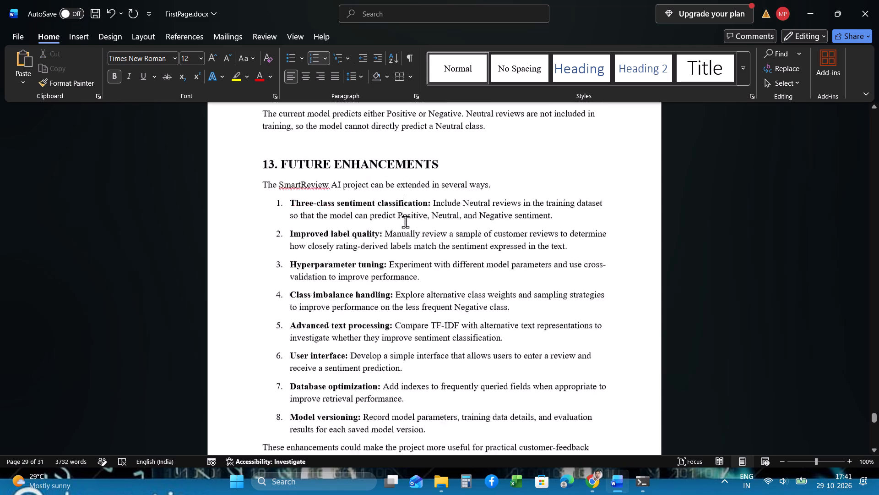
scroll(405, 222, "down", 1)
scroll(397, 339, "down", 1)
triple_click(332, 352)
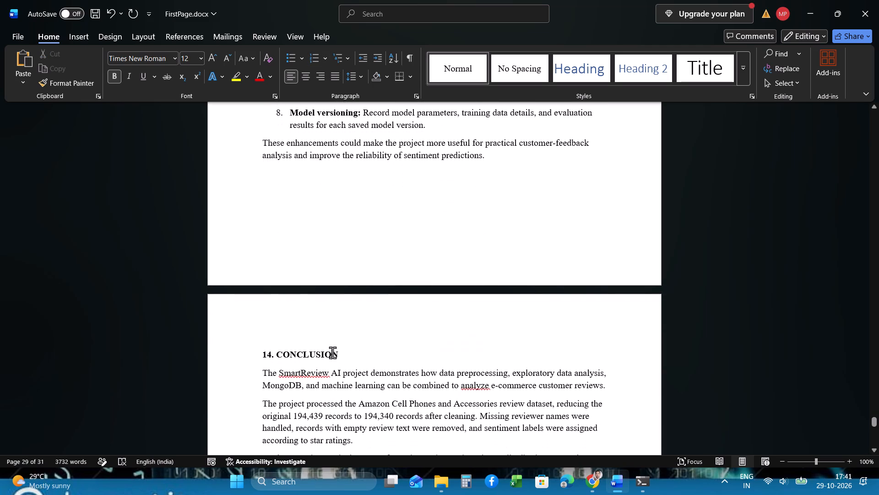
left_click(430, 316)
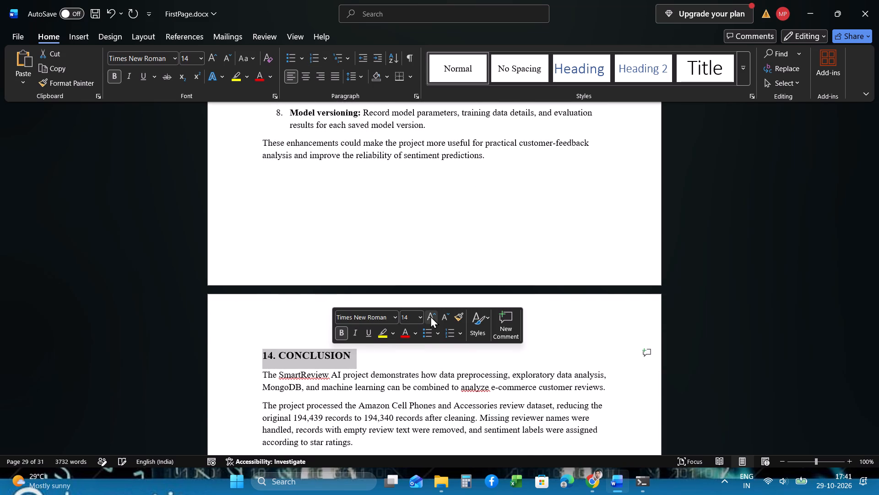
left_click(430, 316)
left_click(405, 372)
Check the layout of the 14. CONCLUSION and 15. REFERENCES pages at the end of the report.
scroll(405, 372, "down", 2)
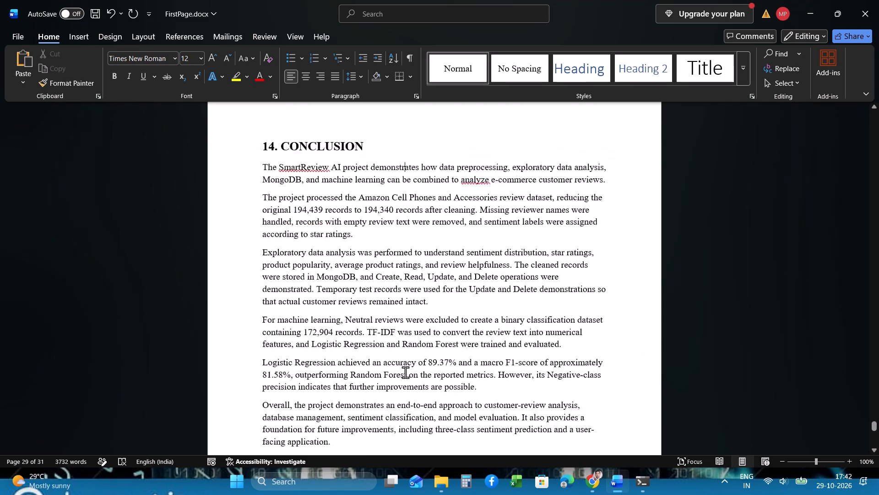
scroll(405, 372, "down", 3)
scroll(405, 372, "up", 1)
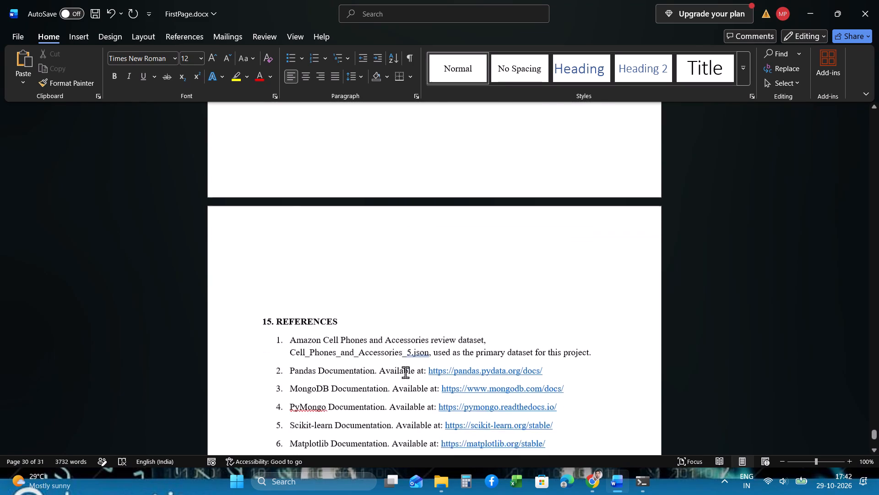
scroll(405, 372, "up", 5)
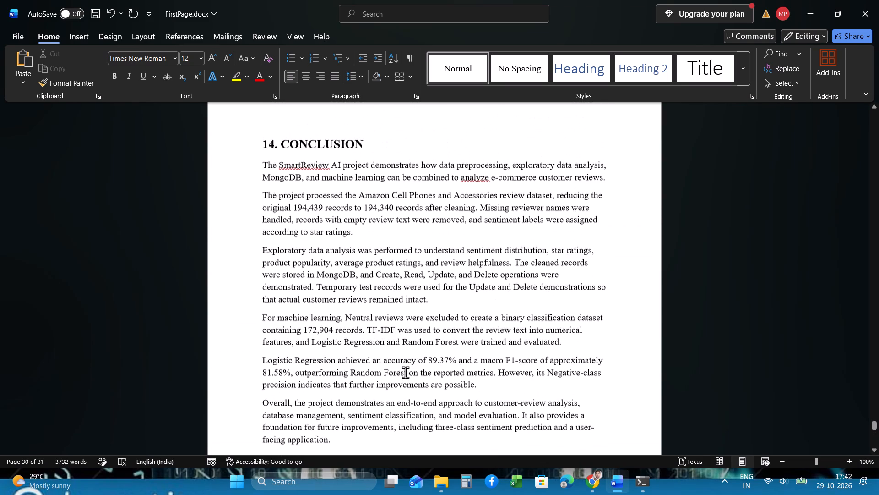
scroll(405, 372, "down", 8)
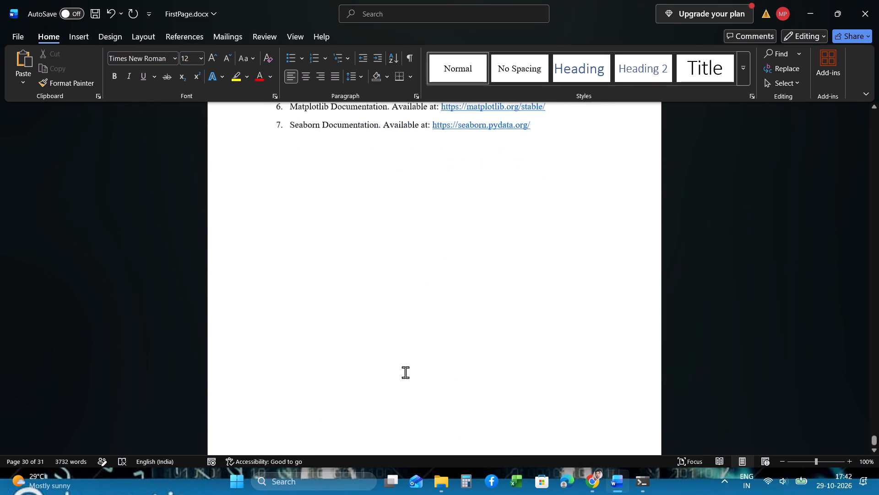
scroll(405, 372, "down", 6)
scroll(405, 372, "up", 3)
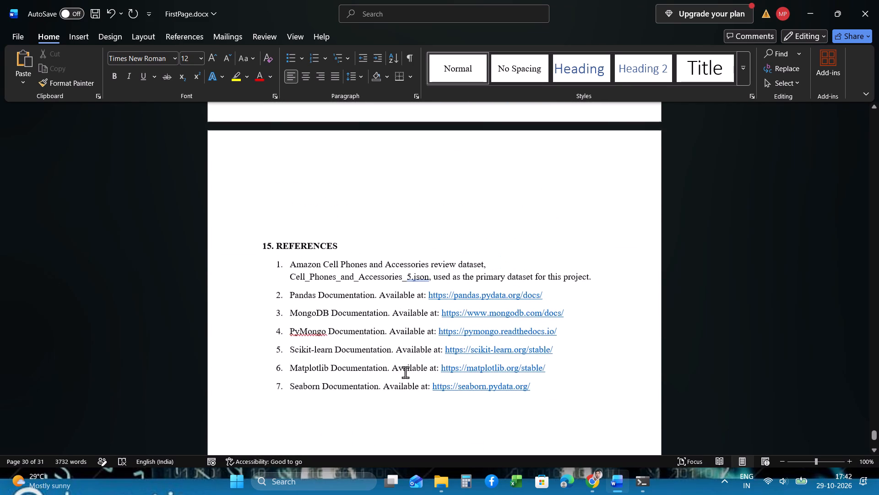
scroll(387, 248, "up", 1)
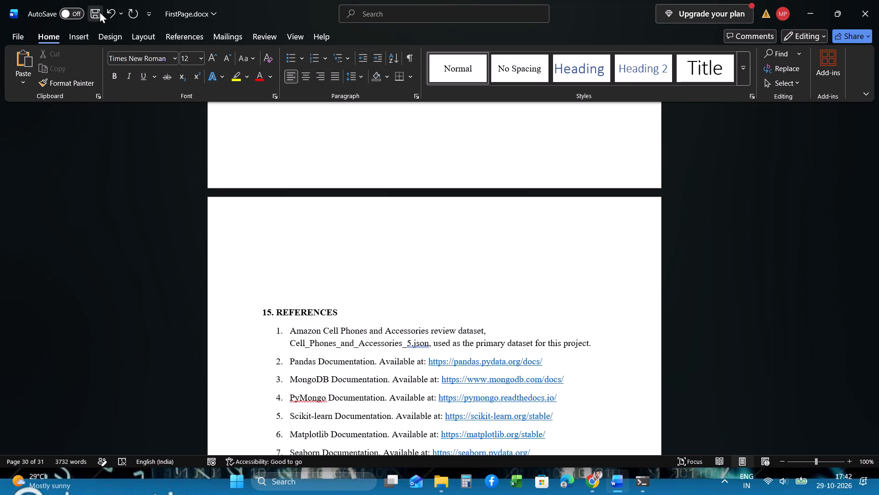
Save the FirstPage.docx report.
left_click(93, 8)
left_click(95, 11)
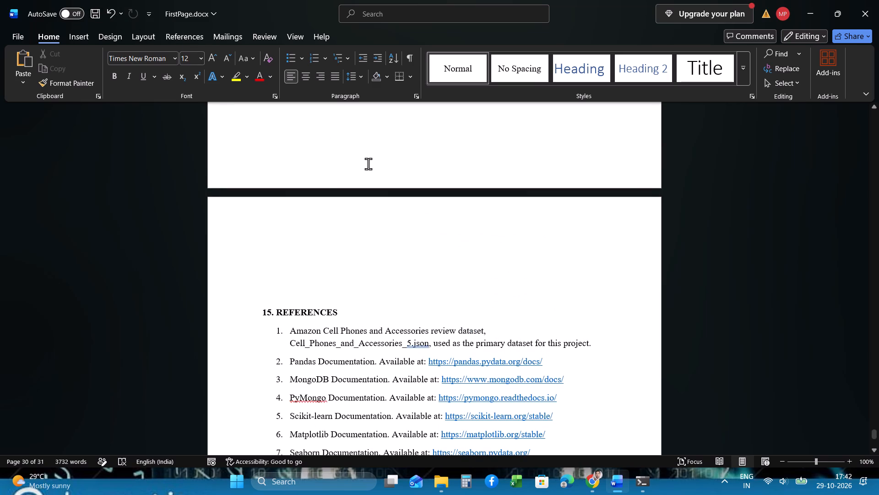
scroll(368, 164, "down", 7, "ctrl")
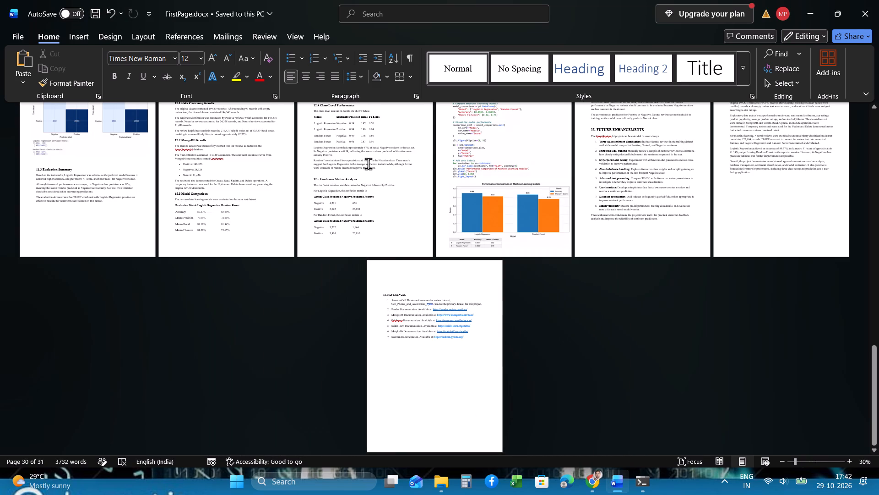
scroll(368, 164, "up", 1)
scroll(368, 164, "down", 1, "ctrl")
scroll(368, 164, "up", 3, "ctrl")
scroll(368, 164, "down", 1, "ctrl")
scroll(368, 164, "up", 1, "ctrl")
scroll(368, 164, "up", 6)
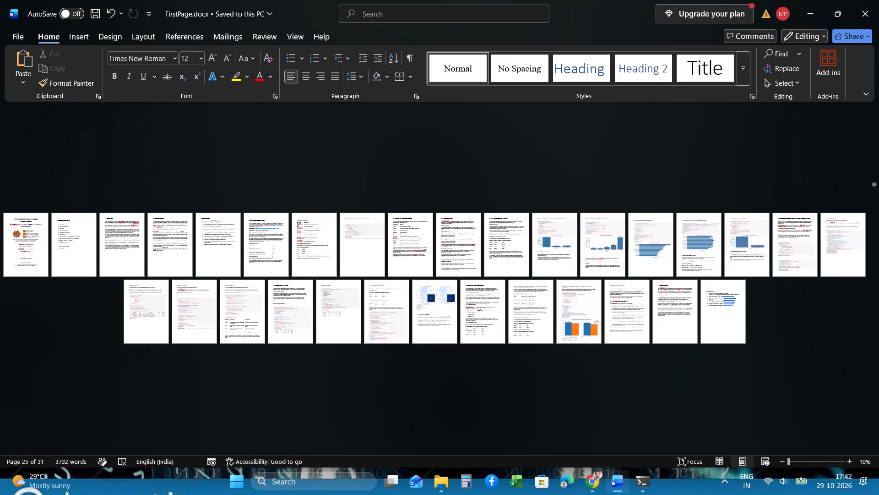
scroll(368, 164, "up", 11)
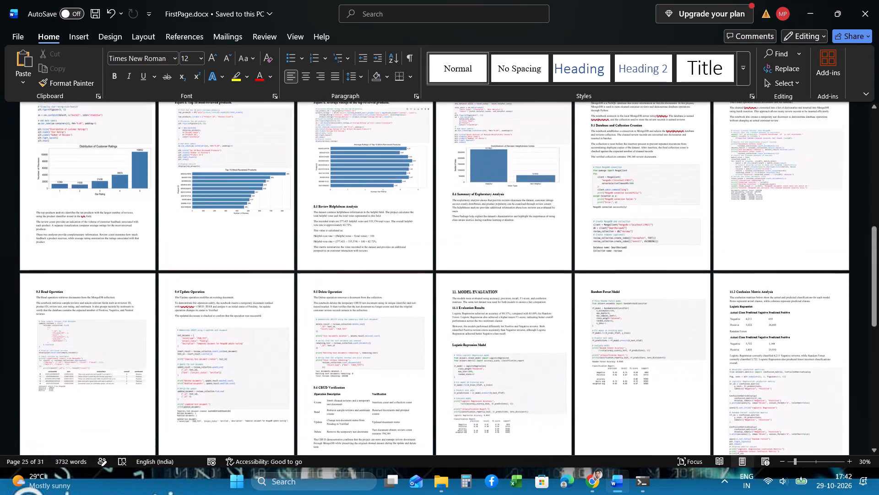
scroll(368, 164, "up", 18)
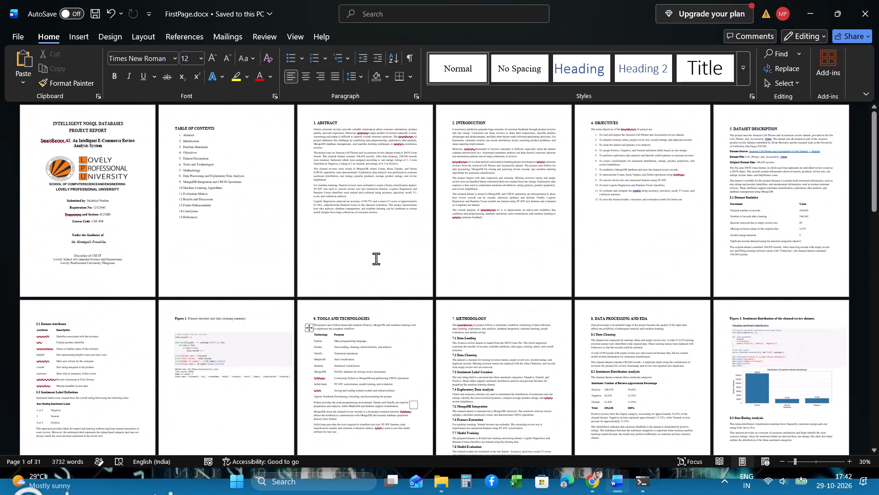
scroll(376, 258, "up", 1)
scroll(376, 258, "down", 2)
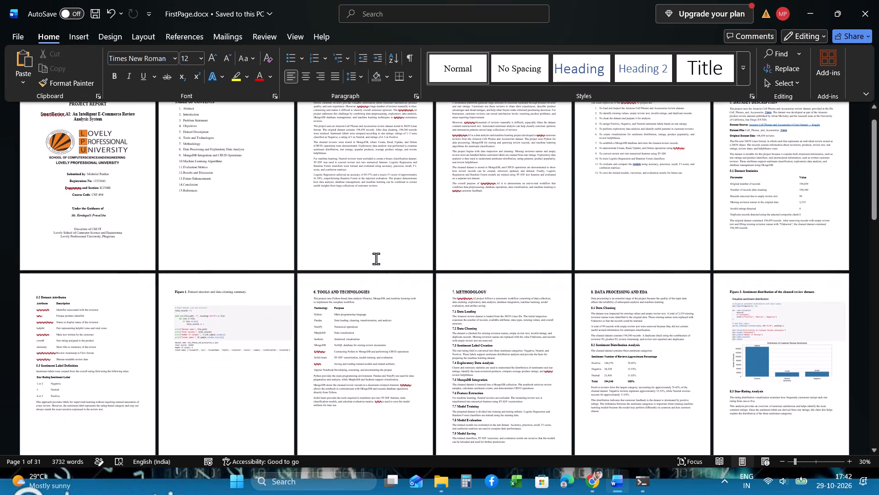
scroll(376, 258, "down", 3)
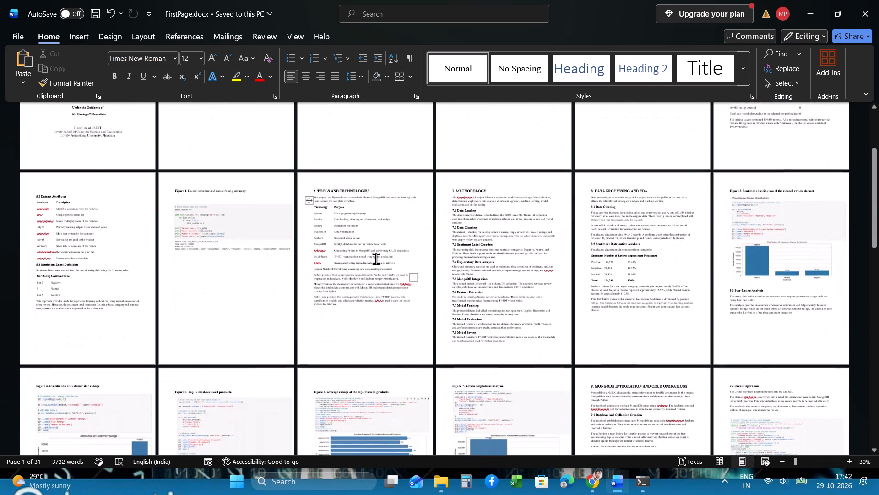
scroll(376, 258, "down", 4)
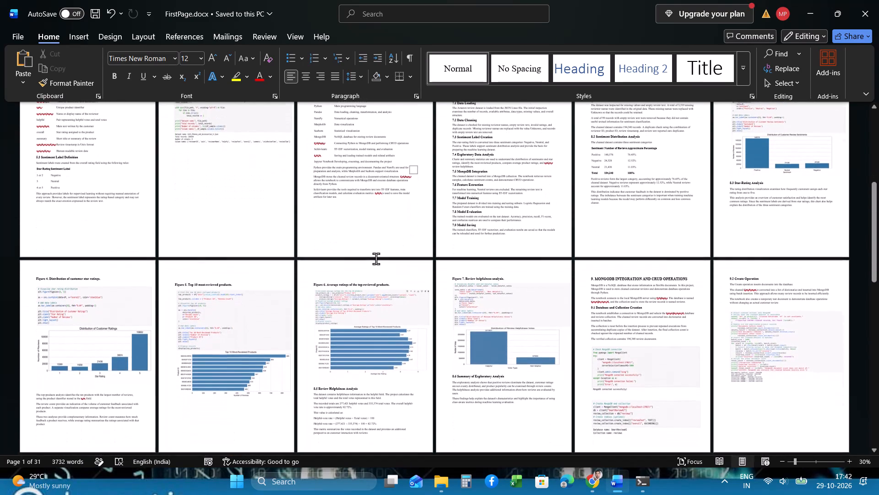
scroll(376, 258, "down", 3)
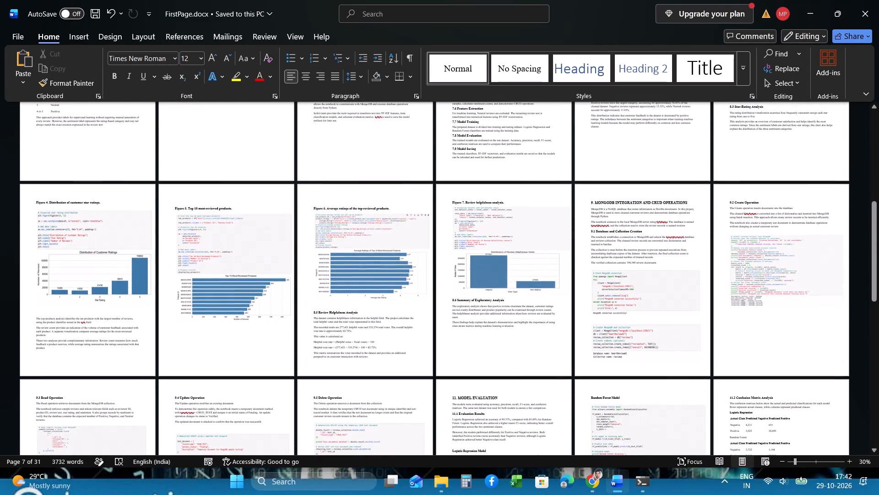
scroll(376, 258, "down", 2)
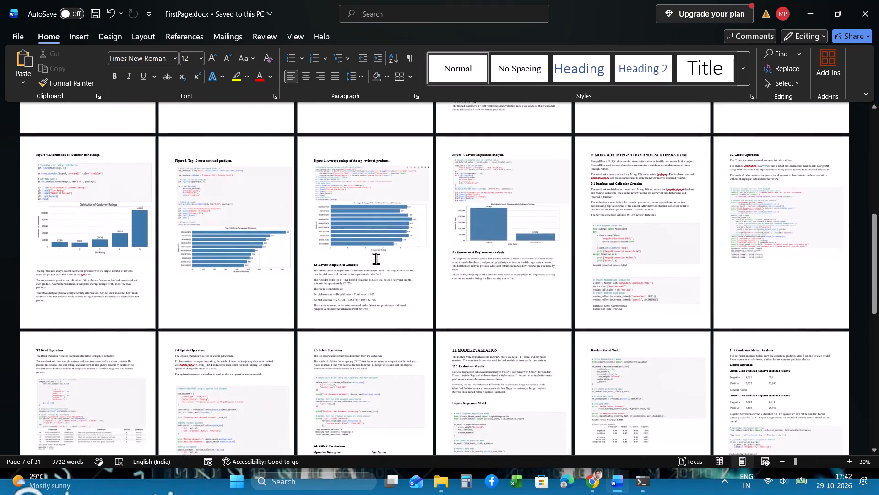
scroll(376, 258, "down", 5)
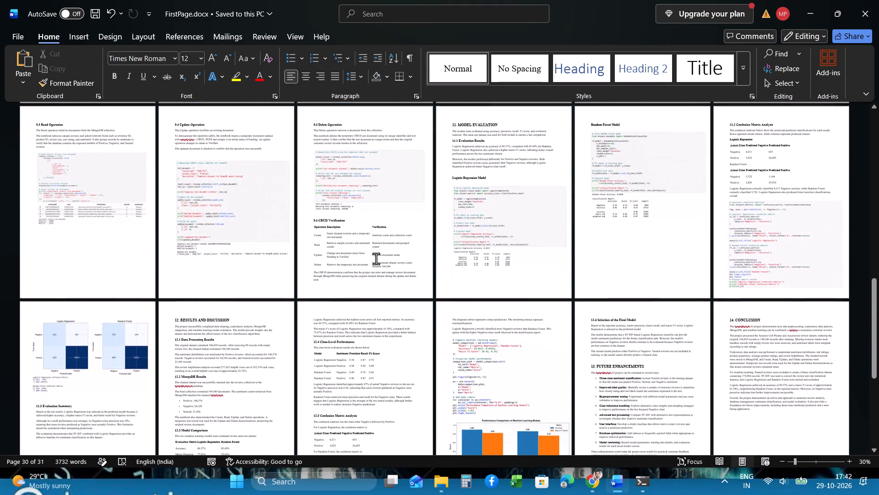